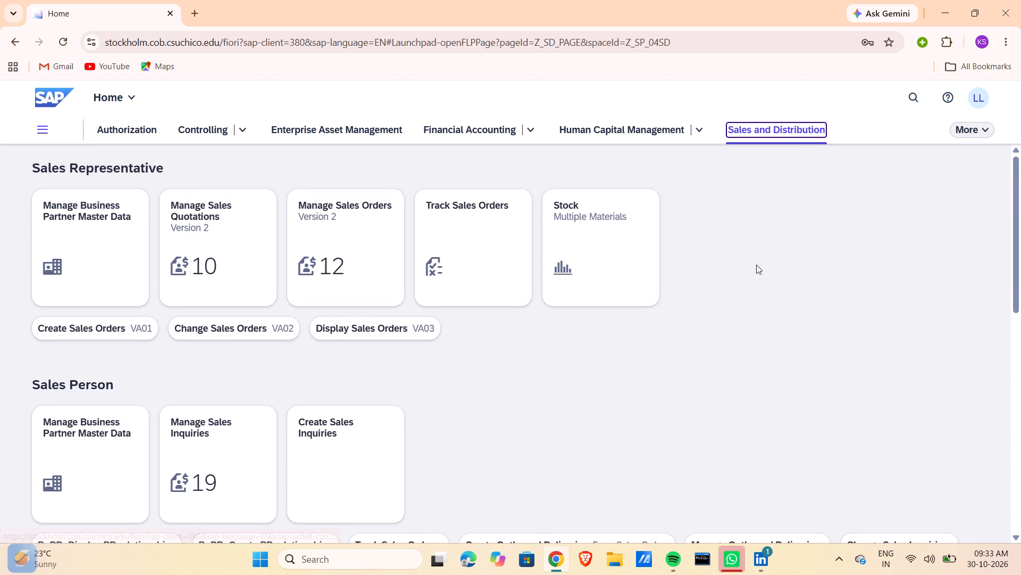
{"action": "left_click", "coordinate": [112, 224]}
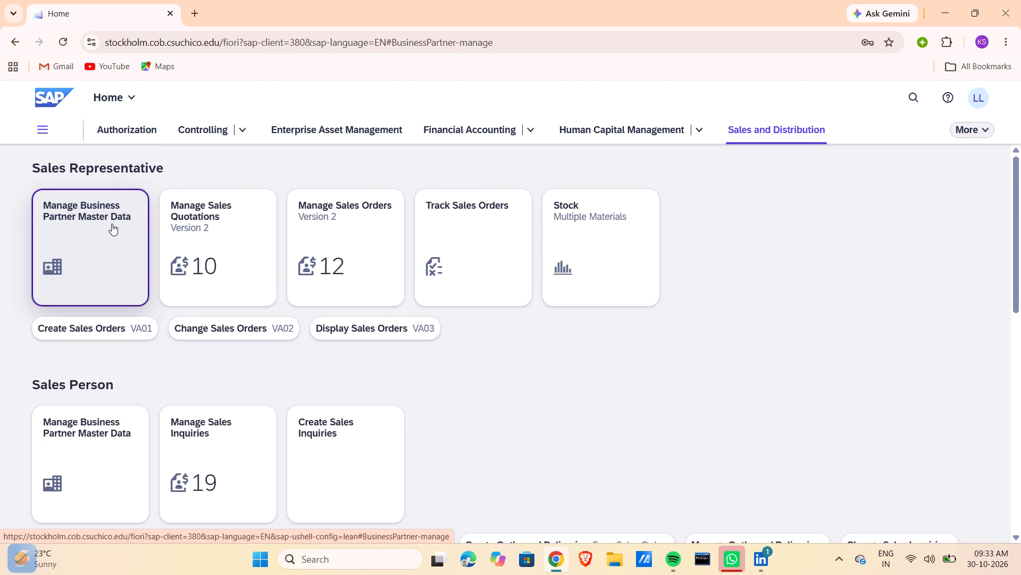
{"action": "double_click", "coordinate": [112, 224]}
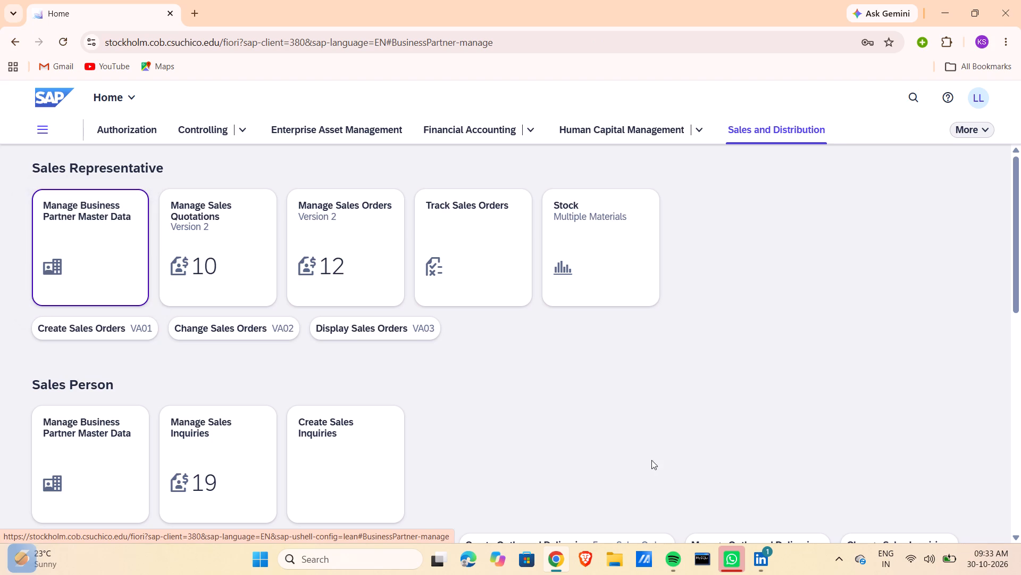
{"action": "double_click", "coordinate": [71, 205]}
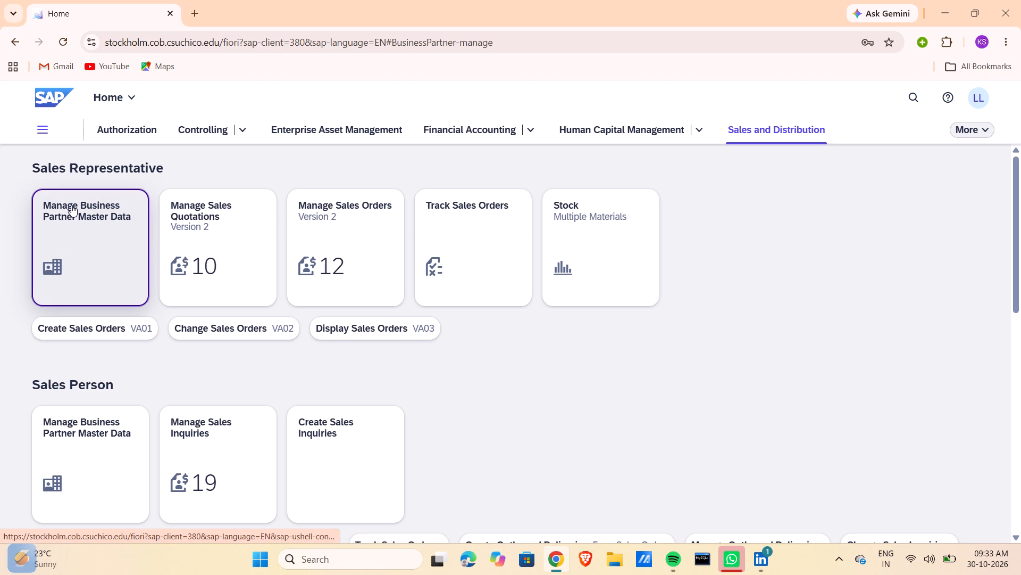
{"action": "double_click", "coordinate": [71, 205]}
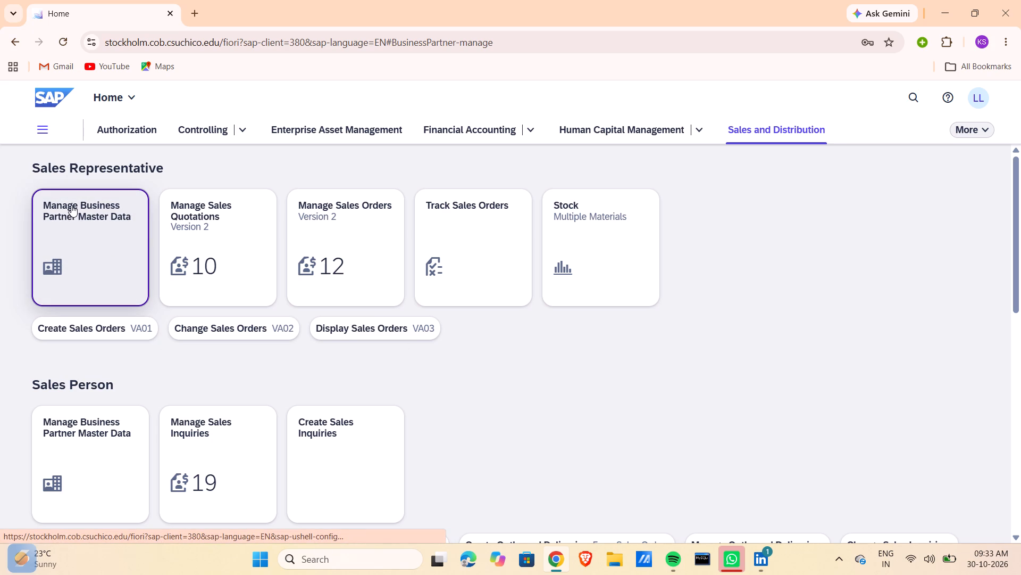
{"action": "double_click", "coordinate": [437, 426]}
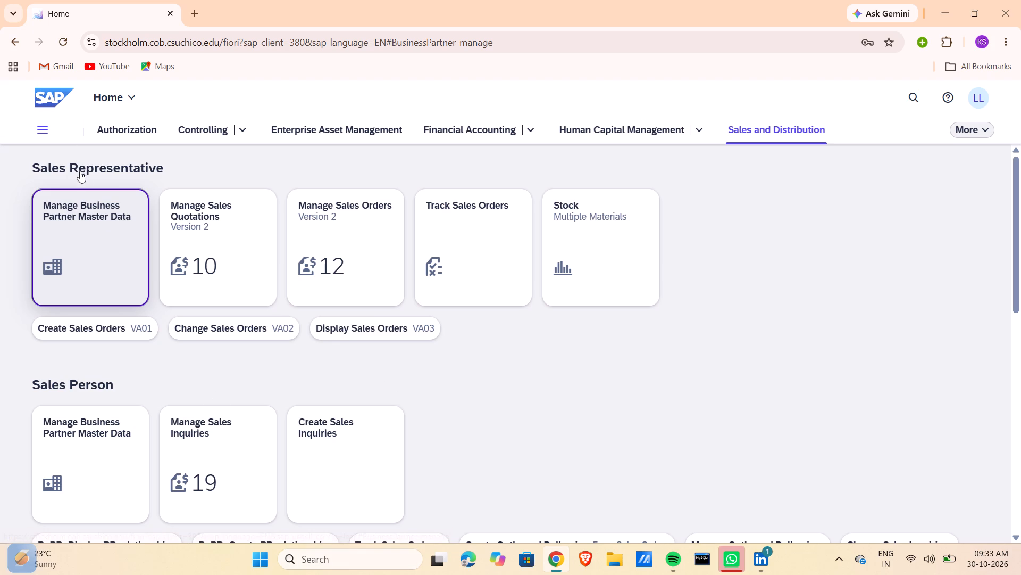
{"action": "double_click", "coordinate": [83, 202]}
{"action": "triple_click", "coordinate": [83, 202]}
{"action": "triple_click", "coordinate": [55, 262]}
{"action": "double_click", "coordinate": [112, 273]}
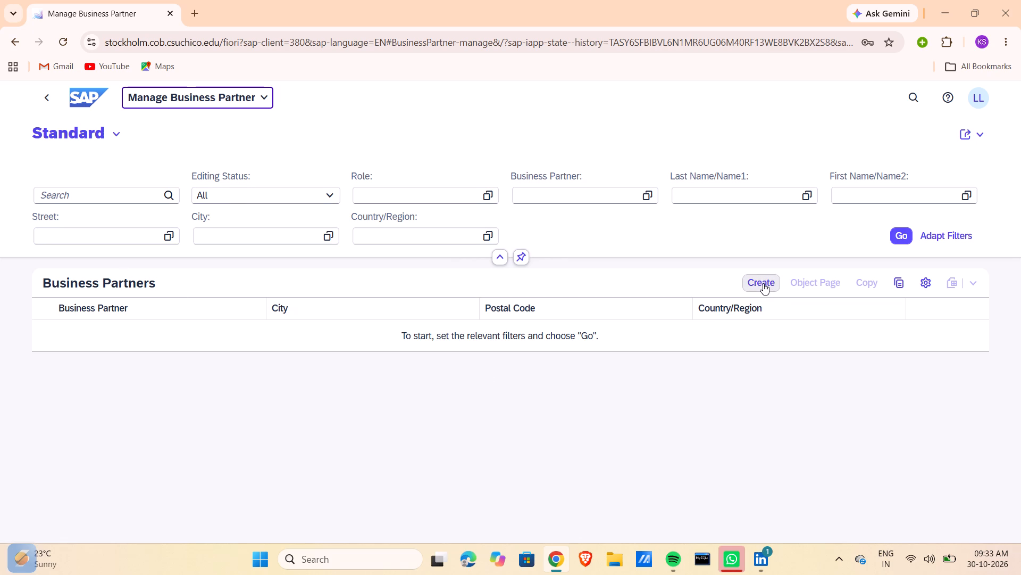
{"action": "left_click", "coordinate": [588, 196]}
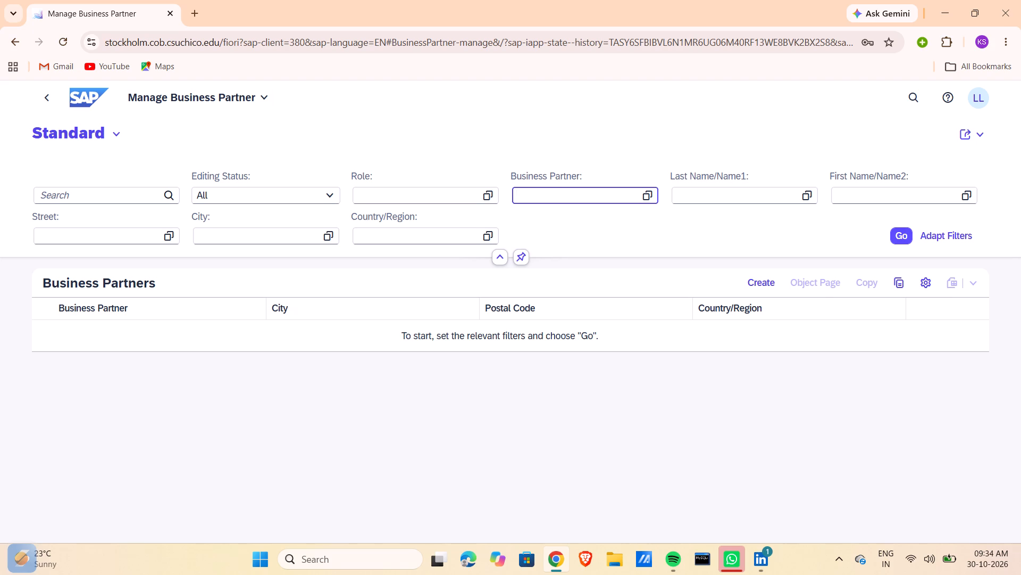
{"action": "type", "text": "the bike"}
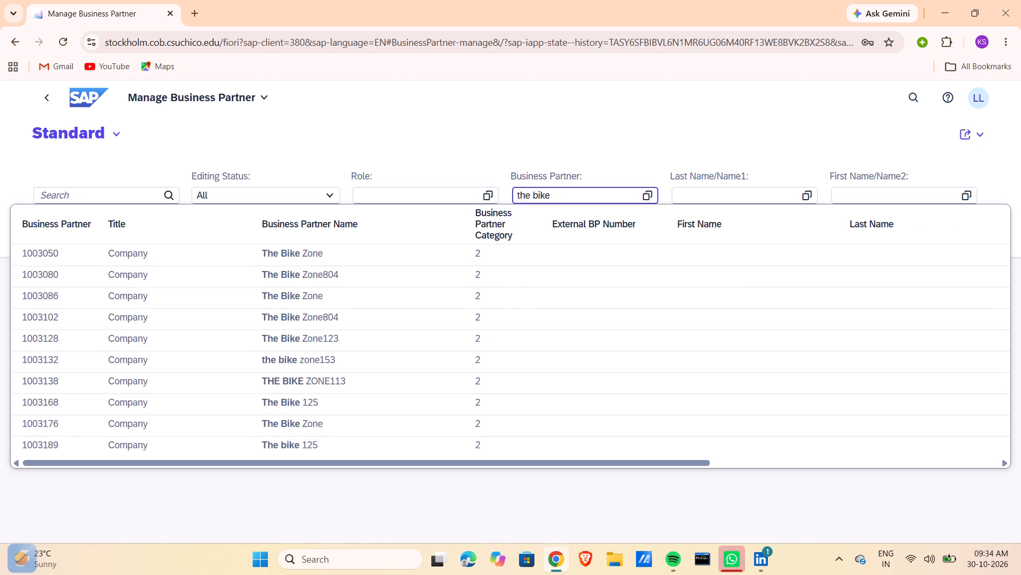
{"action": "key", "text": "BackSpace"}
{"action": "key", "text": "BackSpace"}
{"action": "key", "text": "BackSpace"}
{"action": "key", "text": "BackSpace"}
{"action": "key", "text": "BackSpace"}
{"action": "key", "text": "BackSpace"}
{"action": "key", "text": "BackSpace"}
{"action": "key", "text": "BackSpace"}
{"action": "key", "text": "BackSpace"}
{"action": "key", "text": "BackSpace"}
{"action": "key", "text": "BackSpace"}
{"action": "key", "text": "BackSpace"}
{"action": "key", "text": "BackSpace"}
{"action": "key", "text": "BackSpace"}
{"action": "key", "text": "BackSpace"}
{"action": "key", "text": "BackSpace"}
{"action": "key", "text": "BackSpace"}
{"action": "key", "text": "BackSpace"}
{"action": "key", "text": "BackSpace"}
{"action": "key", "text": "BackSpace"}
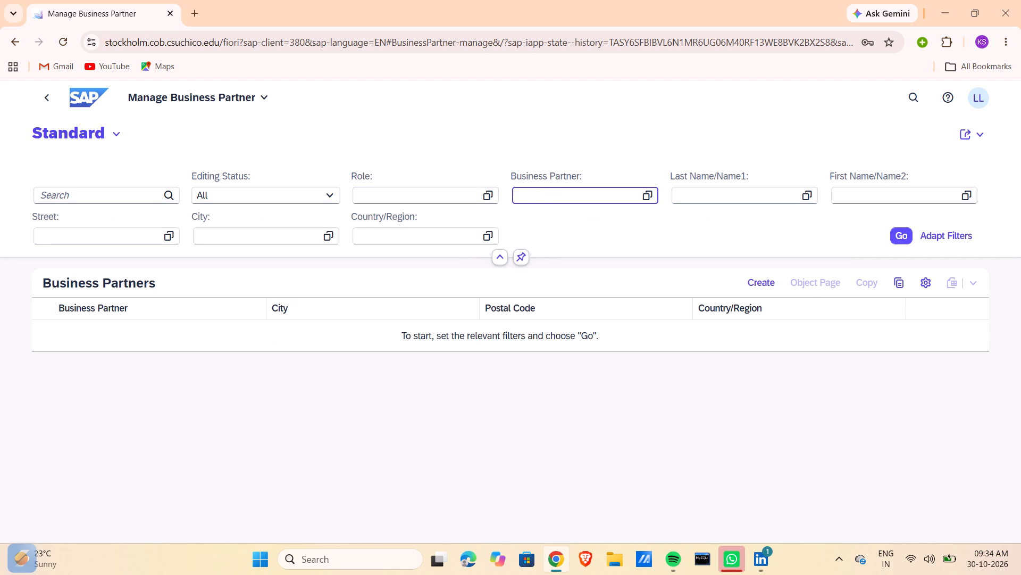
Enter "the bike zone" as the Last Name/Name1 filter for business partners.
{"action": "left_click", "coordinate": [696, 194]}
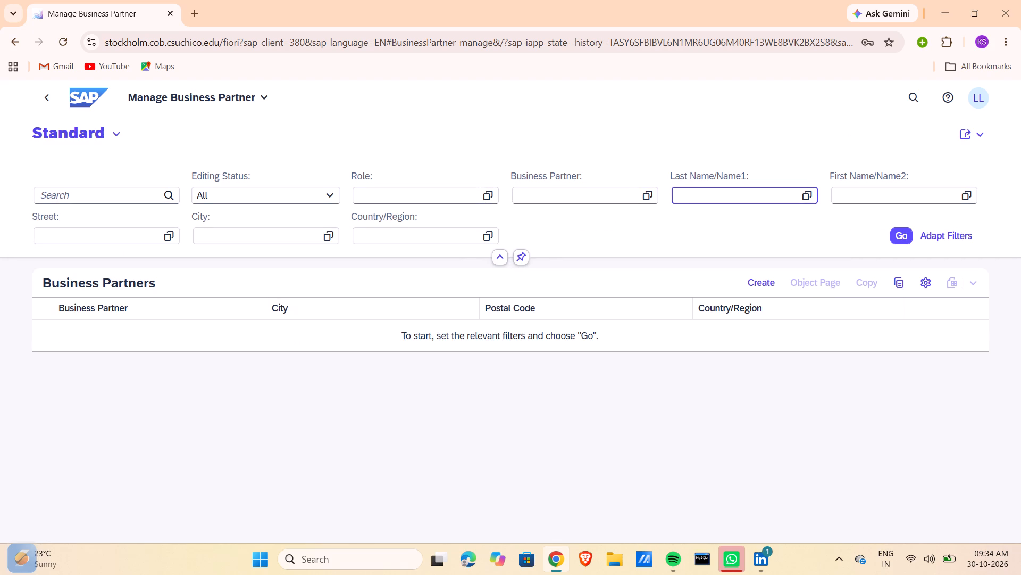
{"action": "type", "text": "the bike zone"}
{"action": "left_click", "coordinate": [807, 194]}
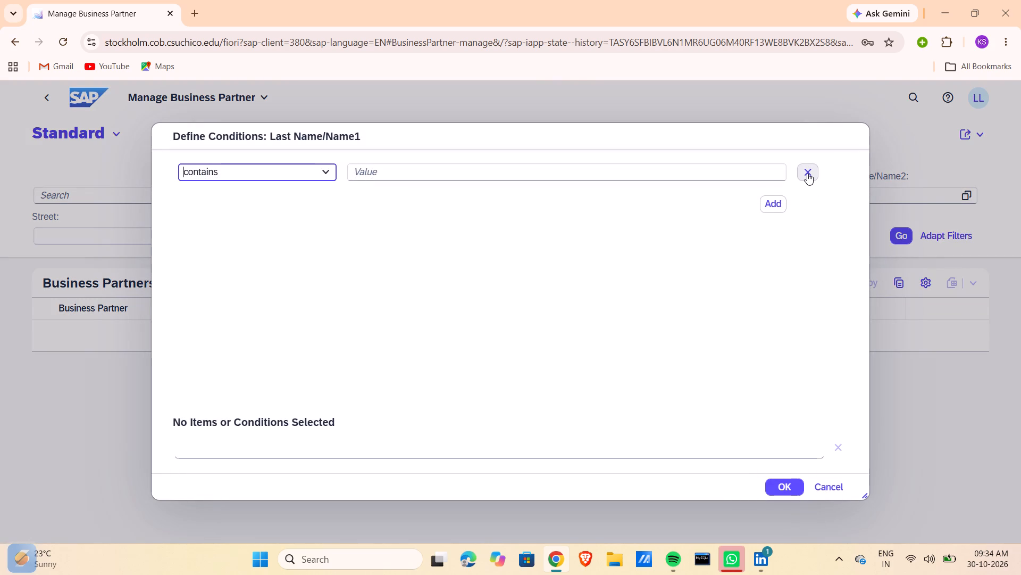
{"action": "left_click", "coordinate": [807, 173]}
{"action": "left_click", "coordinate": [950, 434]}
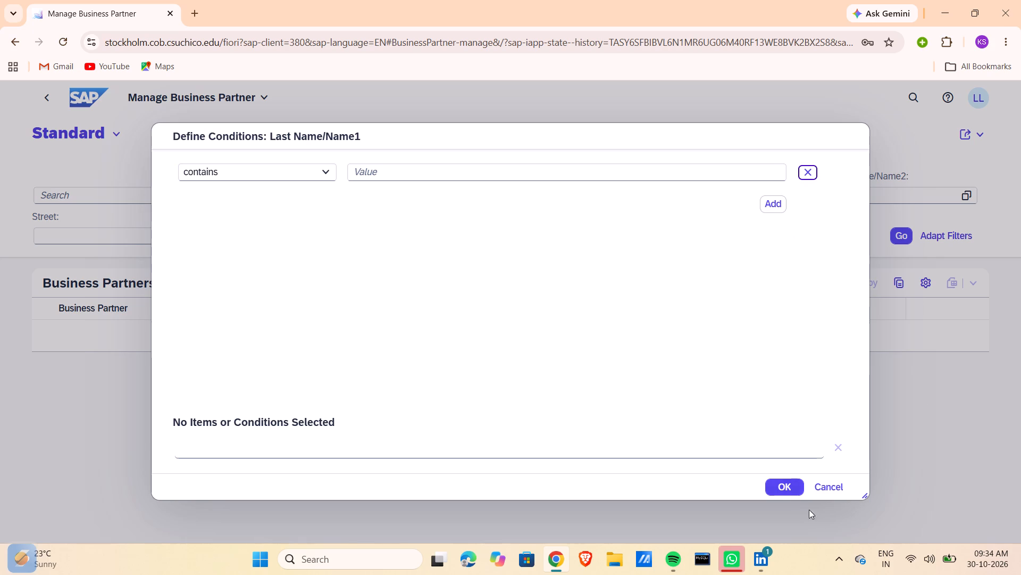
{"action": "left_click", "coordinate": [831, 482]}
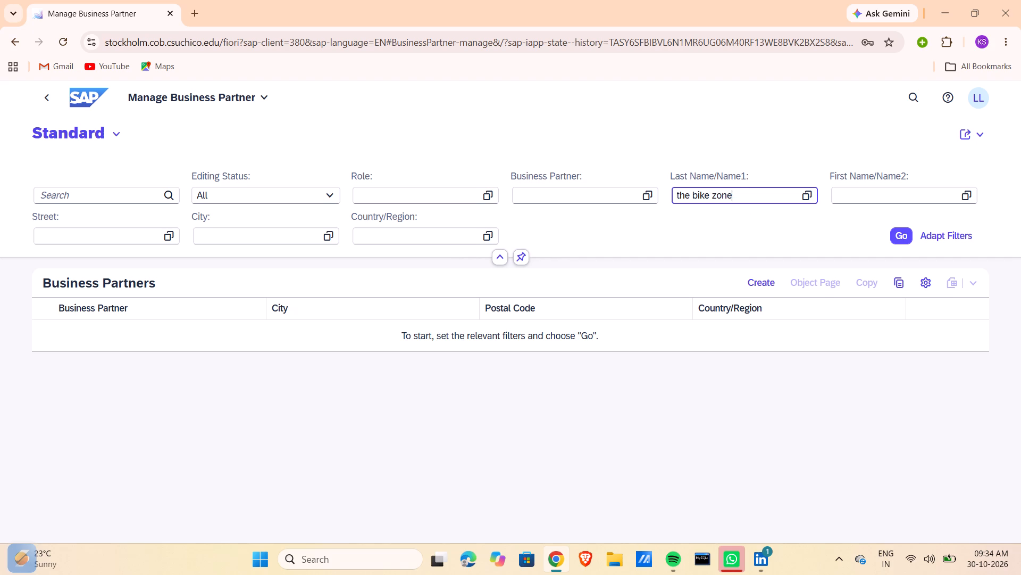
Extend the Last Name/Name1 filter to "the bike zone 126" and run the business partner search.
{"action": "key", "text": "space"}
{"action": "type", "text": "126"}
{"action": "key", "text": "Return"}
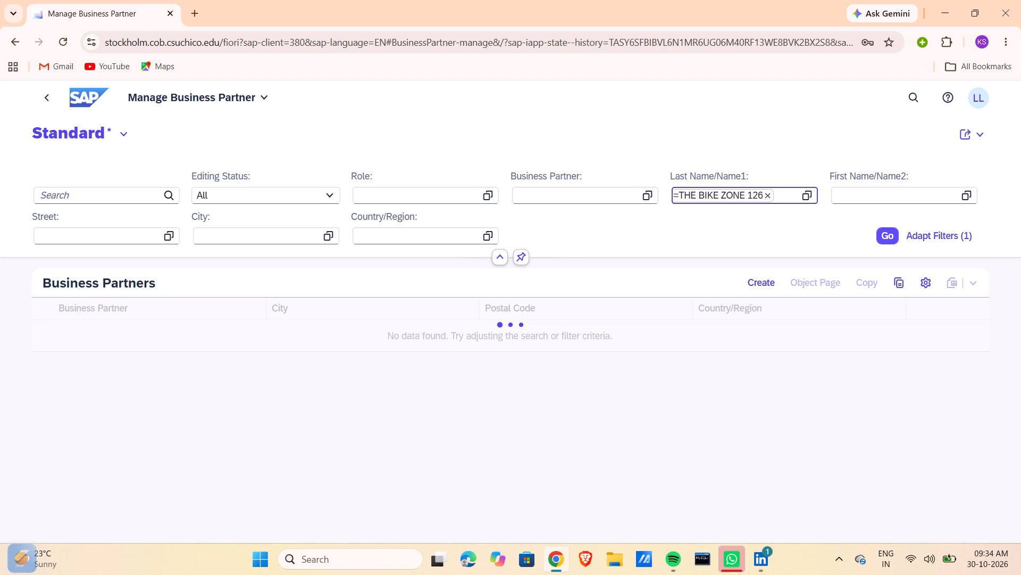
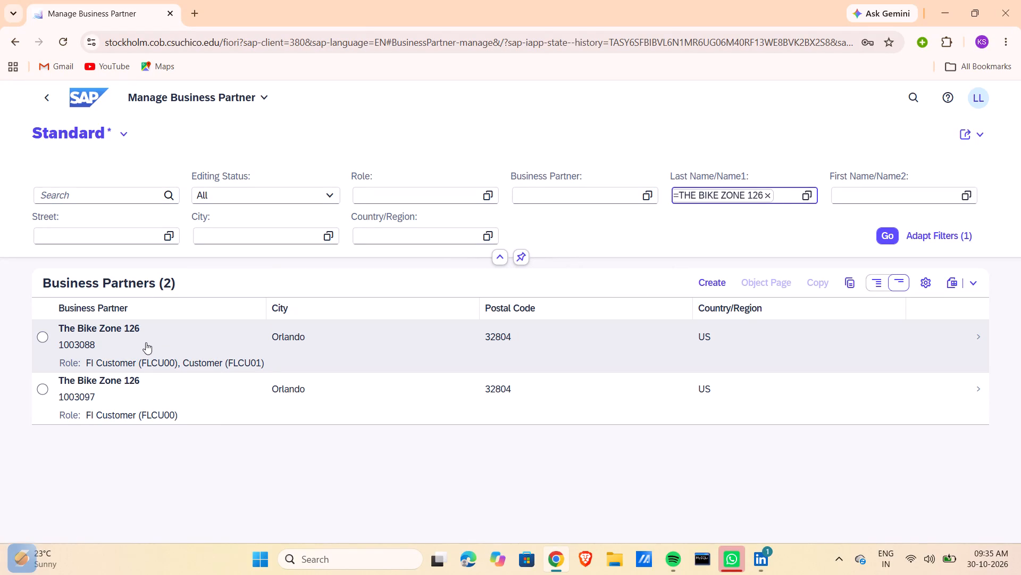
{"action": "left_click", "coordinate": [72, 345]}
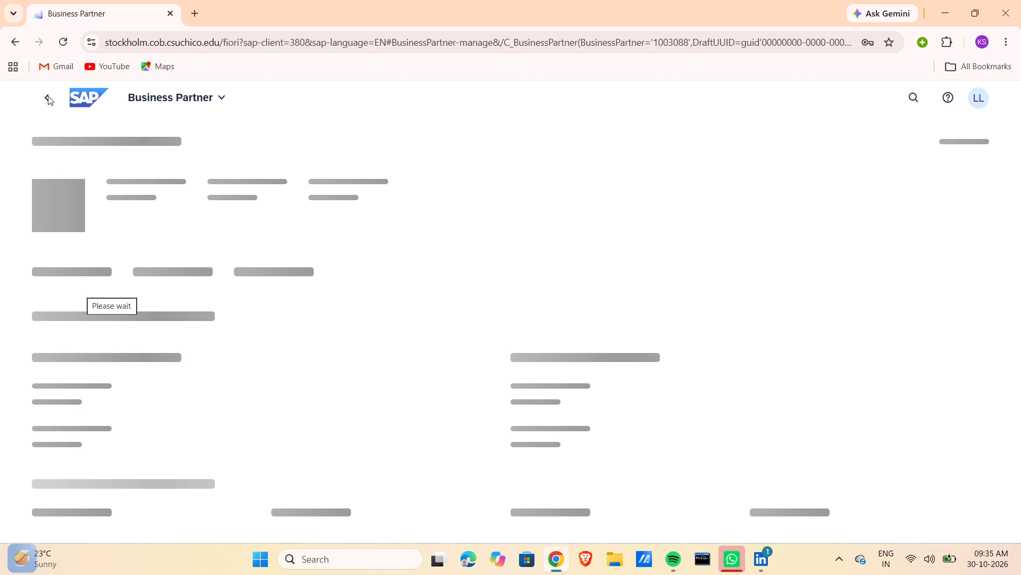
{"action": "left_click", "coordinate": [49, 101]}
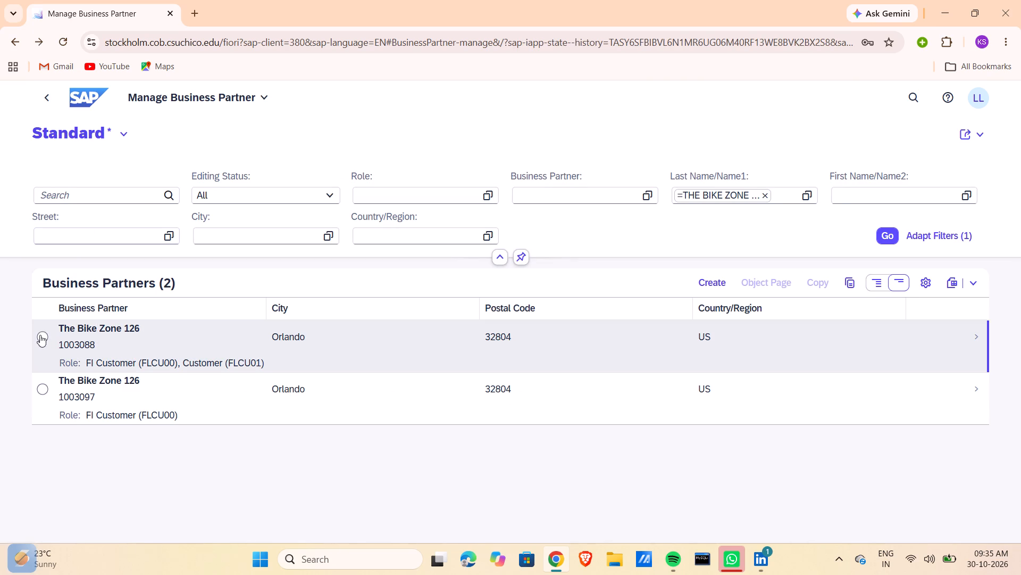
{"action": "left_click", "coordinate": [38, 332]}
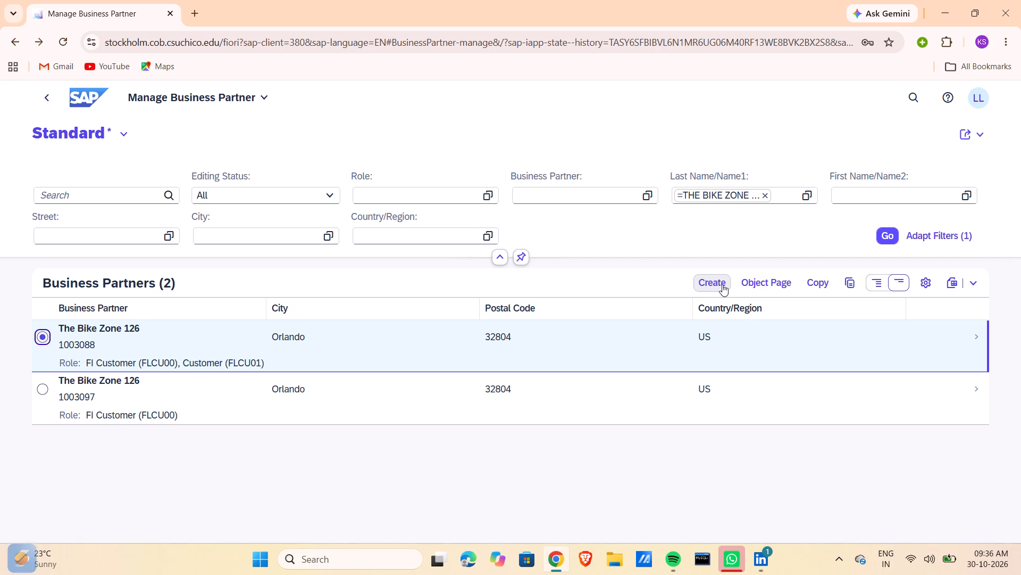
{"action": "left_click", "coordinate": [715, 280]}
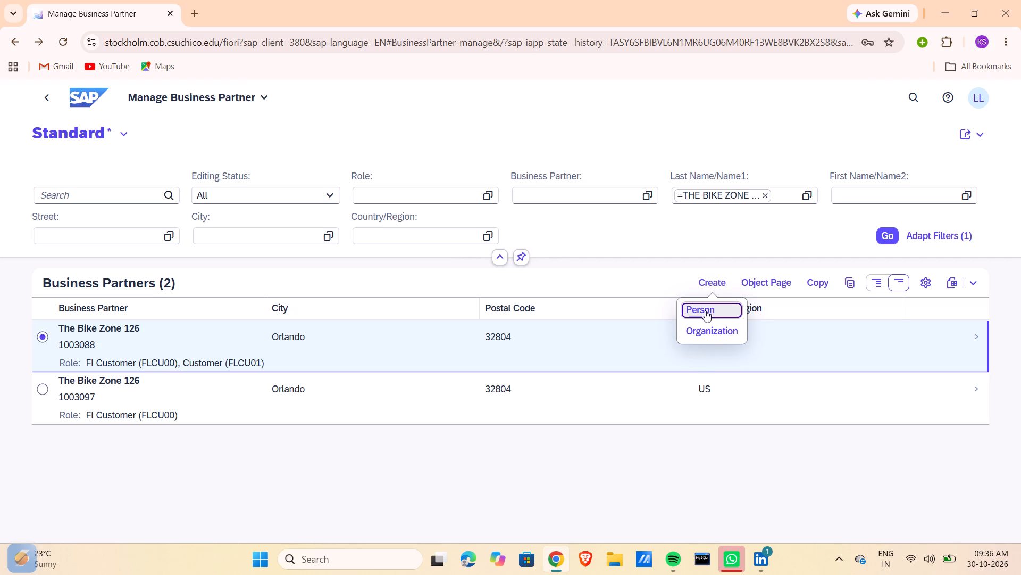
Open The Bike Zone 126 business partner 1003088 and review its record from Basic Data through Attachments.
{"action": "left_click", "coordinate": [626, 328]}
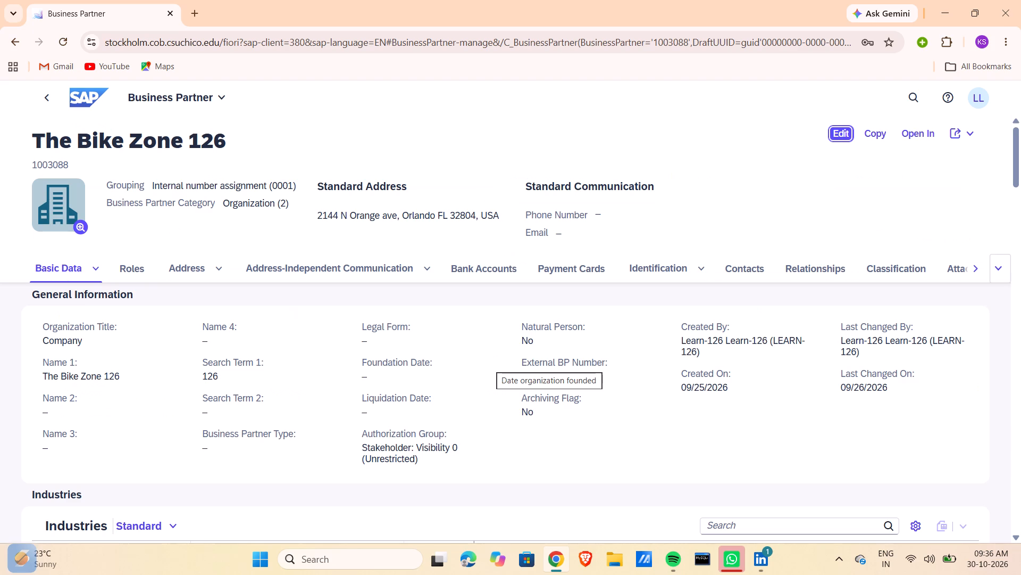
{"action": "scroll", "coordinate": [489, 363], "scroll_direction": "down", "scroll_amount": 1}
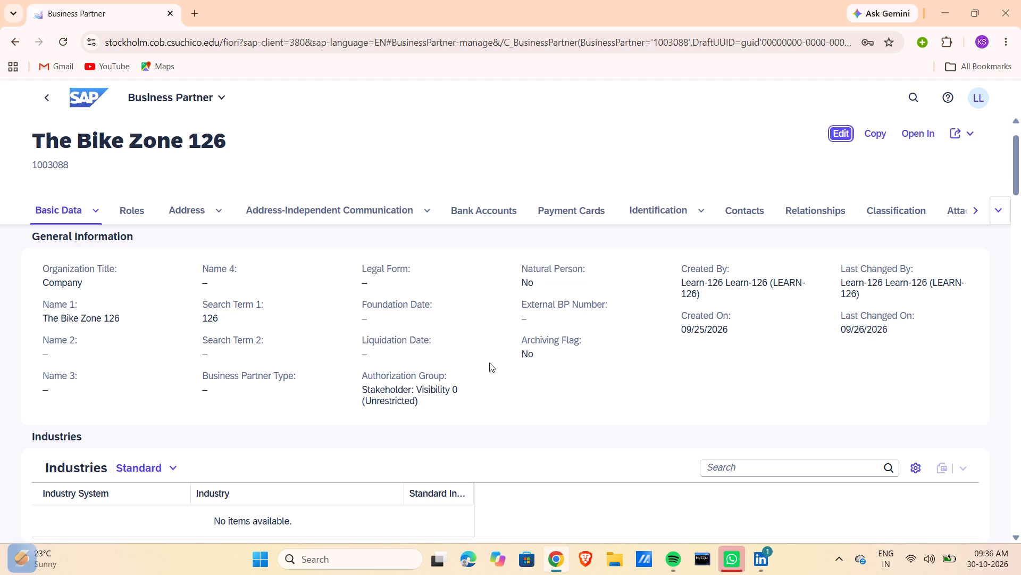
{"action": "scroll", "coordinate": [513, 309], "scroll_direction": "down", "scroll_amount": 7}
{"action": "scroll", "coordinate": [513, 309], "scroll_direction": "up", "scroll_amount": 5}
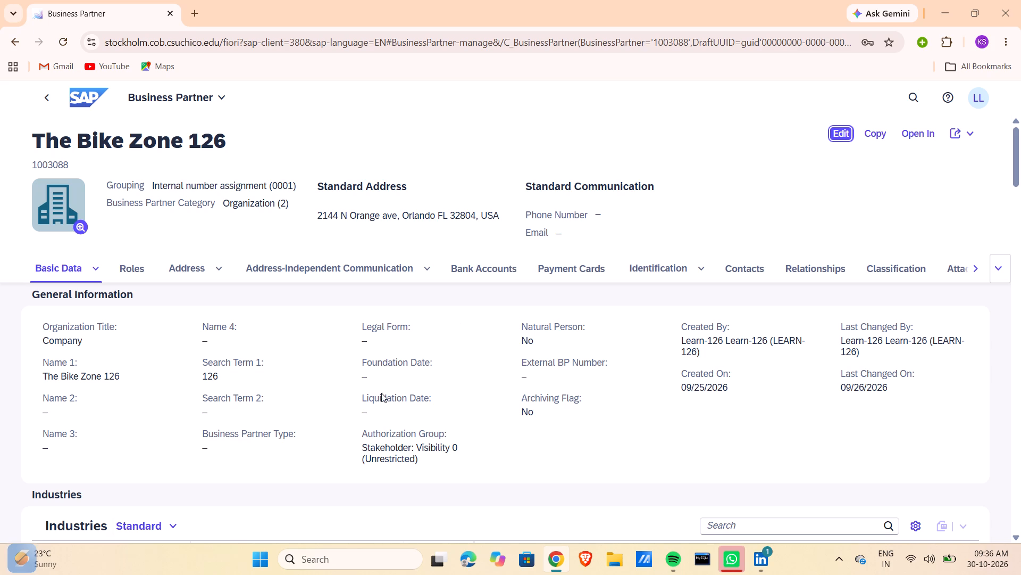
{"action": "scroll", "coordinate": [381, 396], "scroll_direction": "down", "scroll_amount": 20}
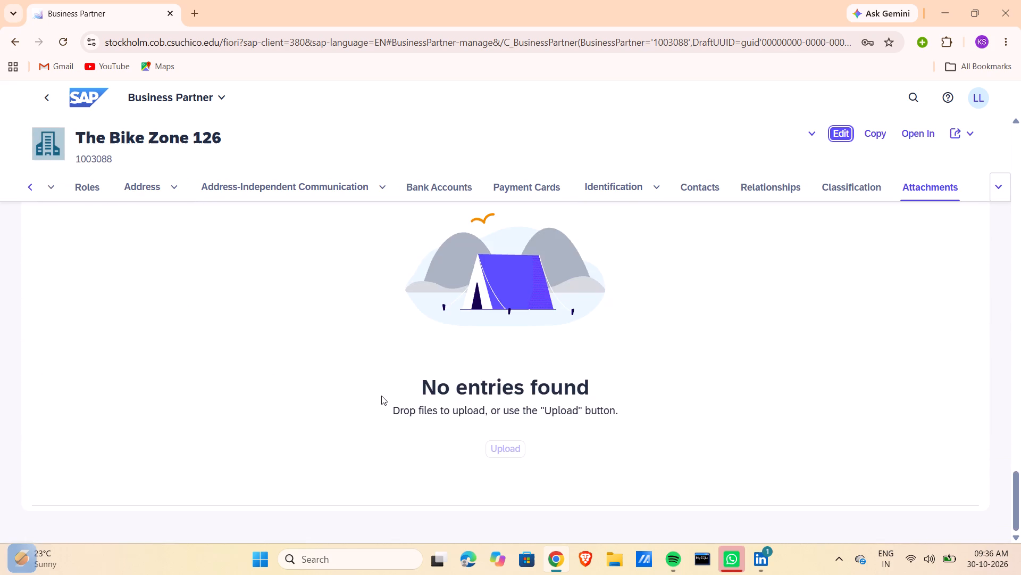
{"action": "scroll", "coordinate": [381, 396], "scroll_direction": "up", "scroll_amount": 11}
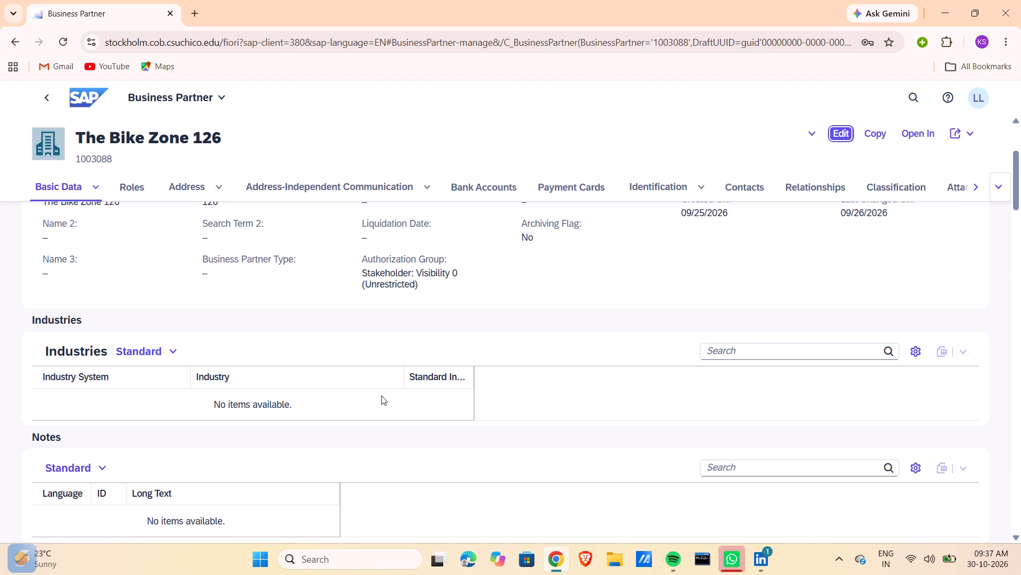
{"action": "scroll", "coordinate": [311, 218], "scroll_direction": "up", "scroll_amount": 6}
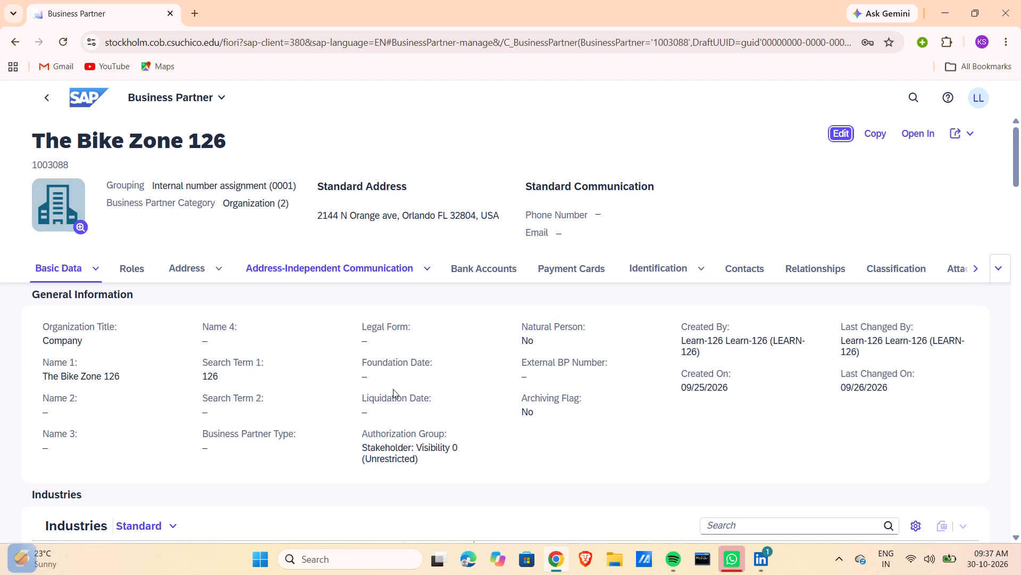
{"action": "scroll", "coordinate": [241, 445], "scroll_direction": "up", "scroll_amount": 4}
{"action": "scroll", "coordinate": [241, 445], "scroll_direction": "down", "scroll_amount": 6}
{"action": "scroll", "coordinate": [241, 445], "scroll_direction": "up", "scroll_amount": 6}
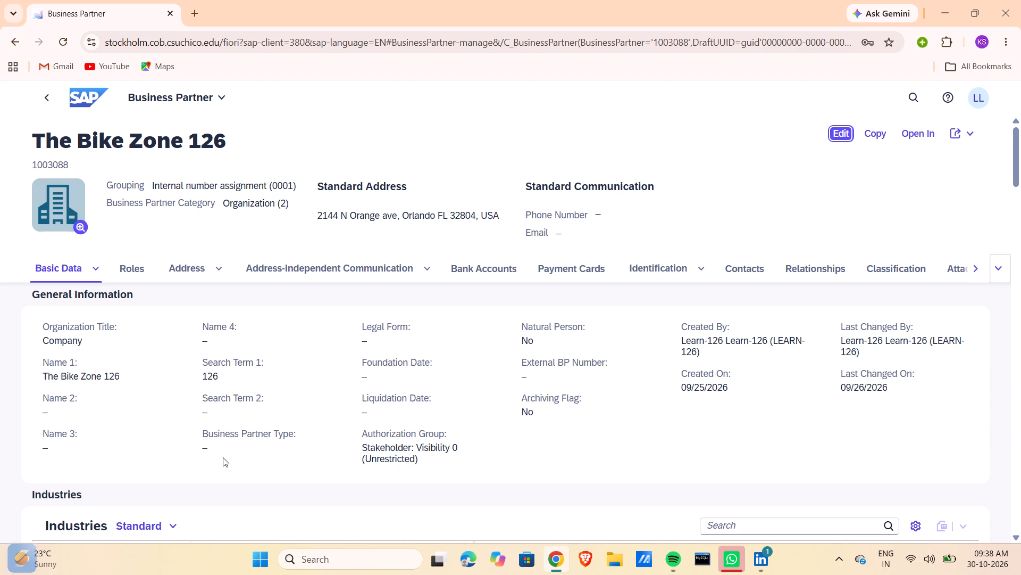
{"action": "left_click", "coordinate": [44, 94]}
{"action": "left_click", "coordinate": [545, 355]}
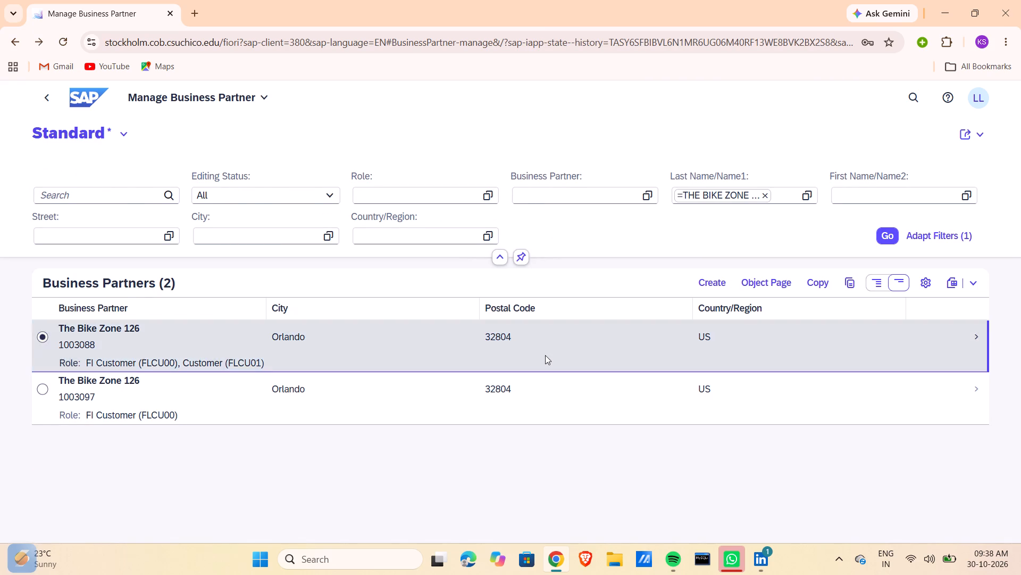
{"action": "scroll", "coordinate": [461, 357], "scroll_direction": "down", "scroll_amount": 1}
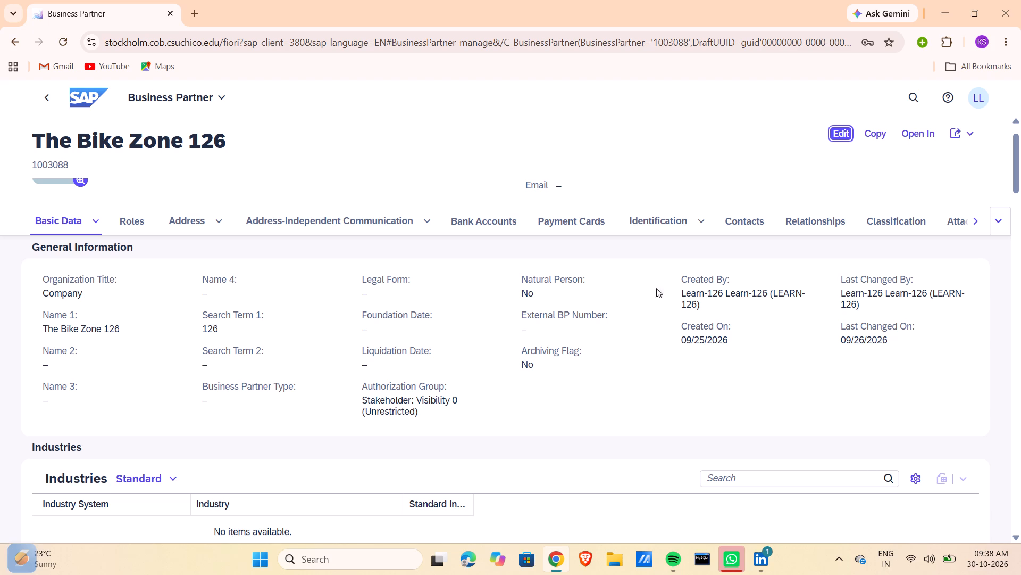
{"action": "scroll", "coordinate": [645, 299], "scroll_direction": "down", "scroll_amount": 12}
{"action": "scroll", "coordinate": [645, 299], "scroll_direction": "up", "scroll_amount": 7}
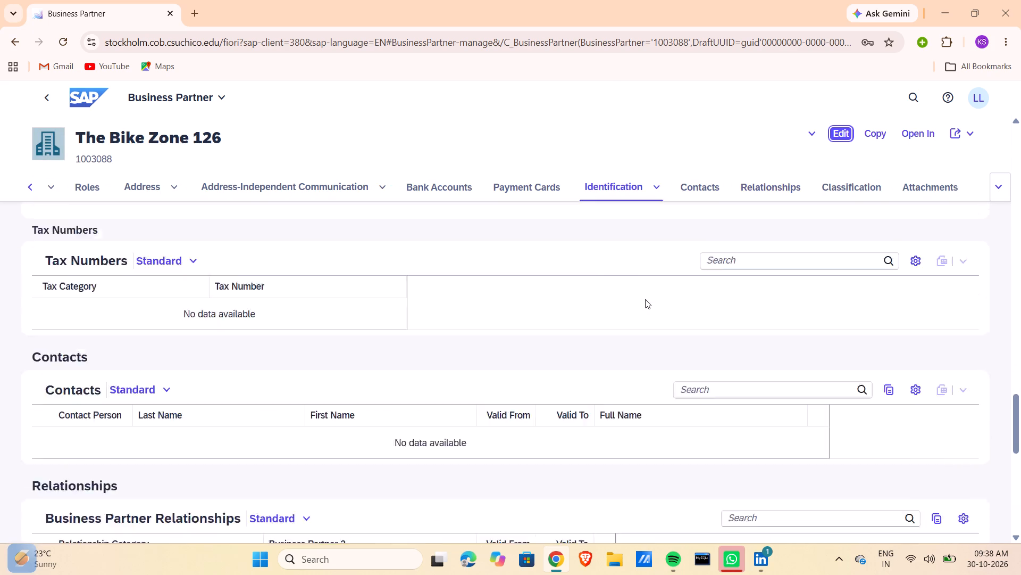
{"action": "scroll", "coordinate": [645, 299], "scroll_direction": "up", "scroll_amount": 7}
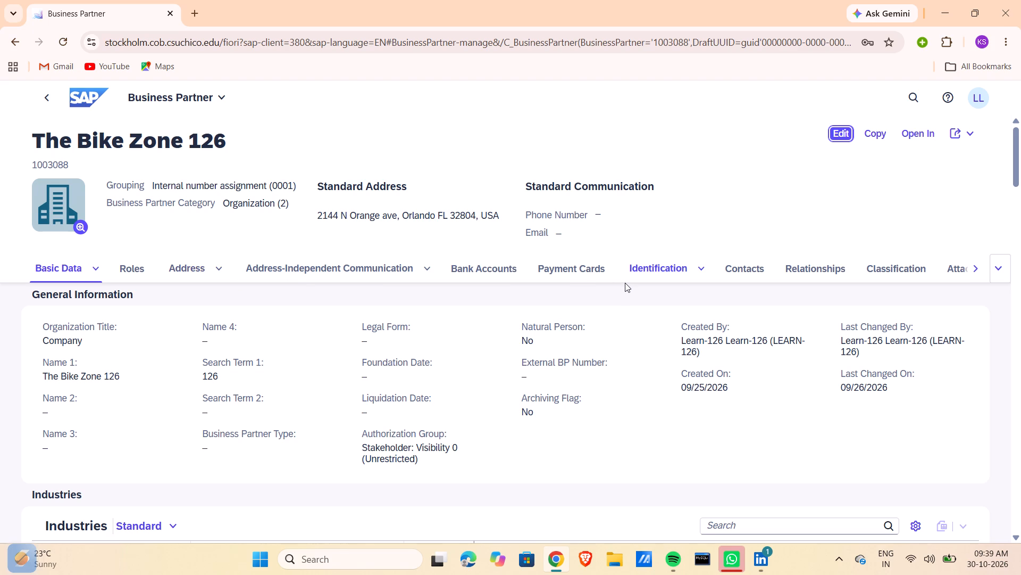
{"action": "left_click", "coordinate": [45, 105]}
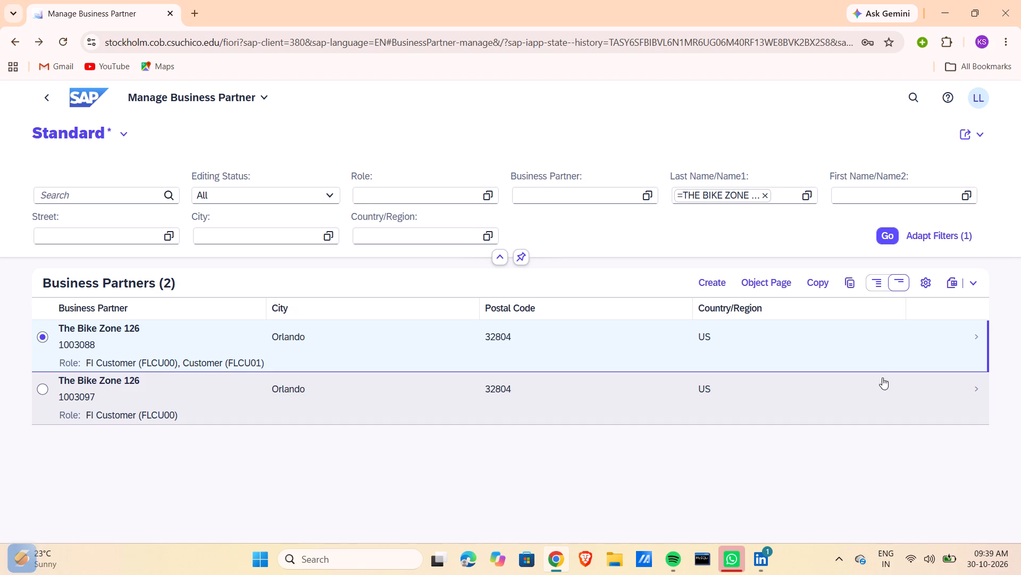
{"action": "left_click", "coordinate": [976, 335]}
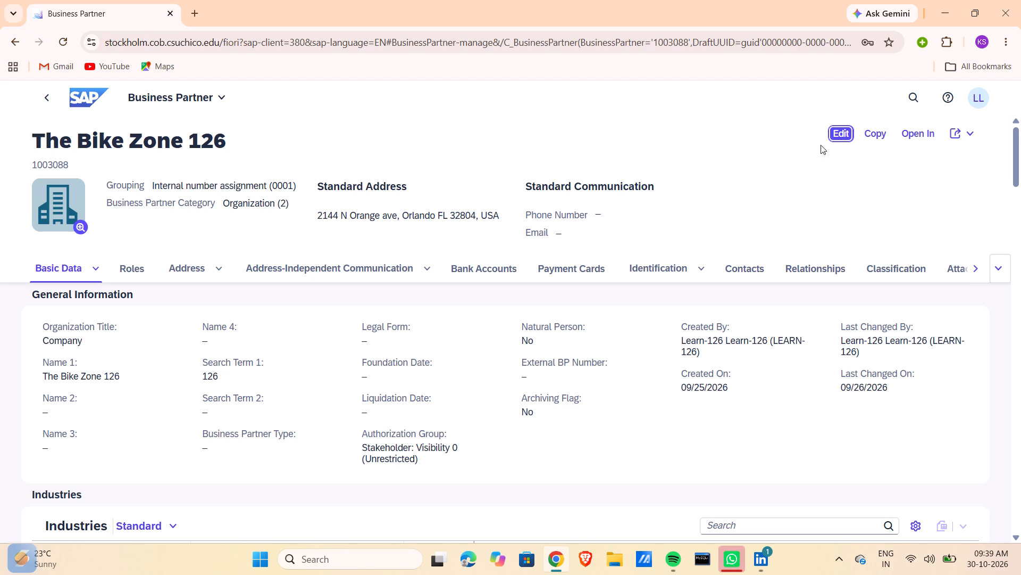
Go back to the home page and open Manage Sales Inquiries from the Sales Person section of Sales and Distribution.
{"action": "left_click", "coordinate": [81, 96]}
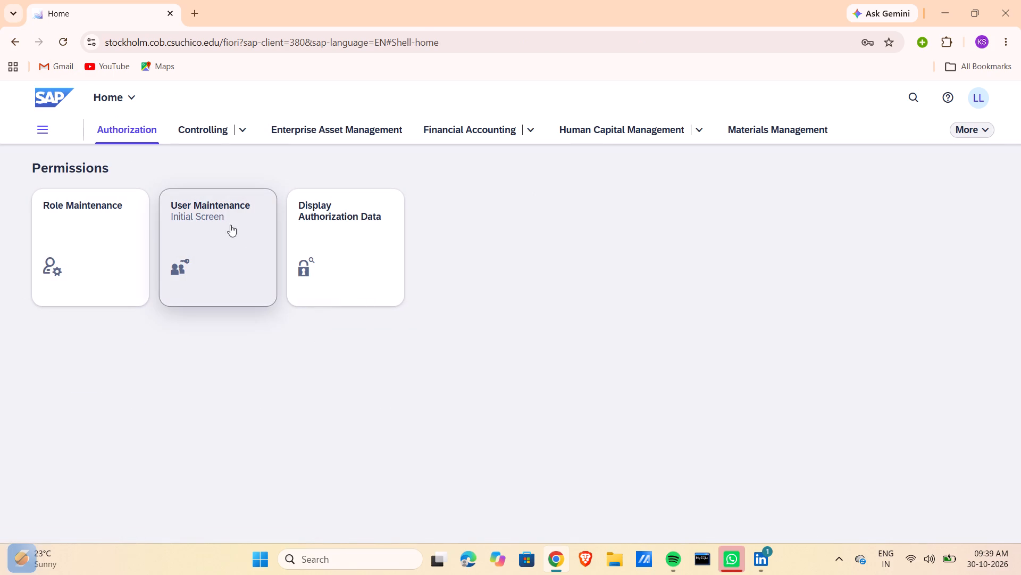
{"action": "left_click", "coordinate": [975, 124]}
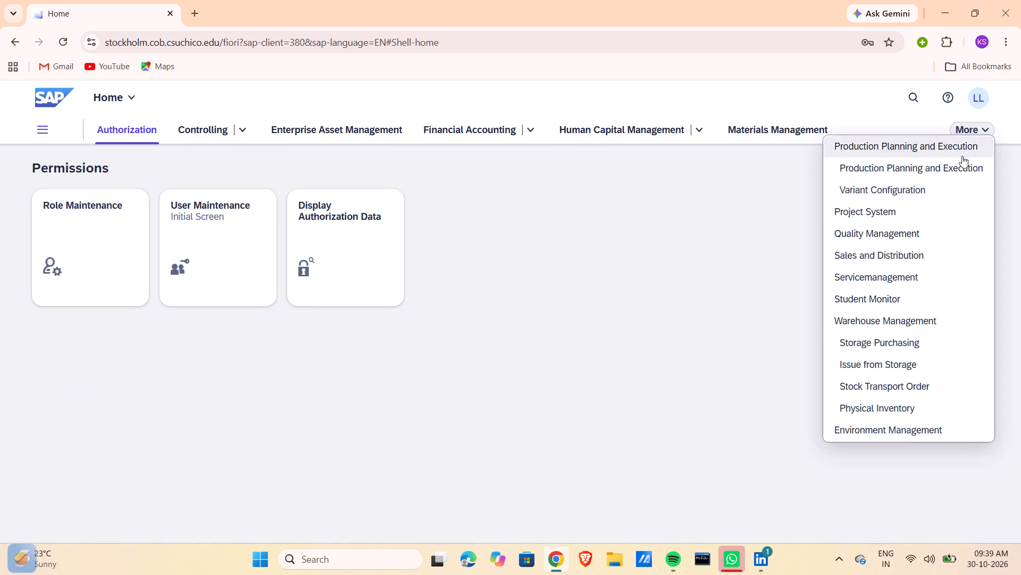
{"action": "left_click", "coordinate": [892, 248]}
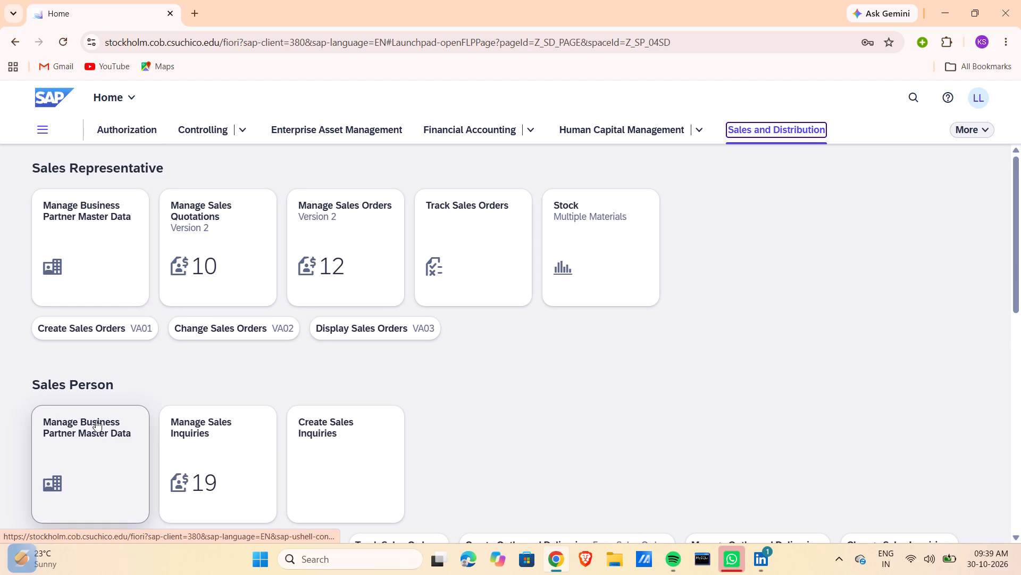
{"action": "double_click", "coordinate": [217, 444]}
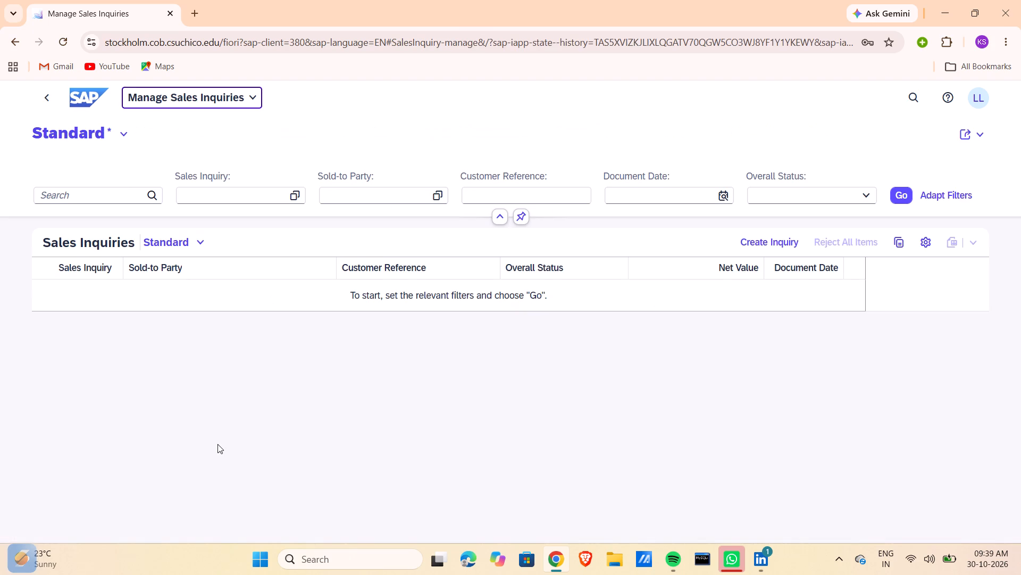
Start creating a new sales inquiry and set its Inquiry Type to IN.
{"action": "left_click", "coordinate": [775, 240]}
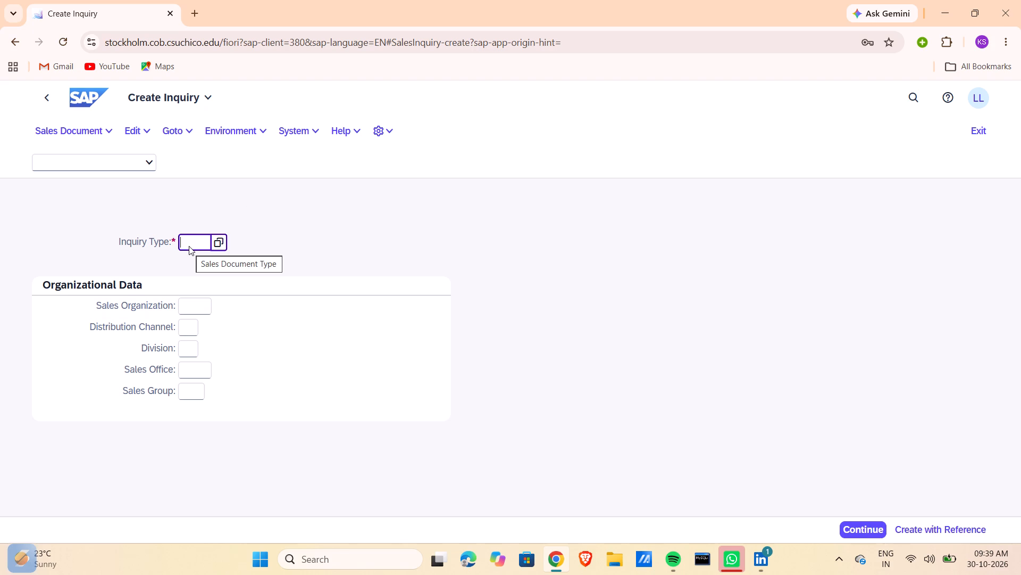
{"action": "left_click", "coordinate": [186, 237]}
{"action": "type", "text": "IN"}
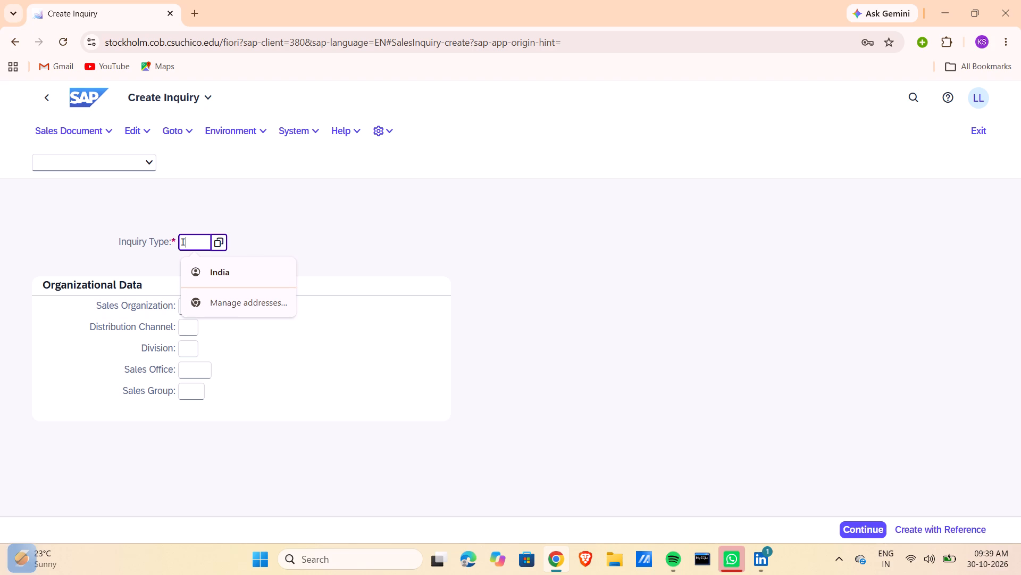
{"action": "left_click", "coordinate": [387, 263]}
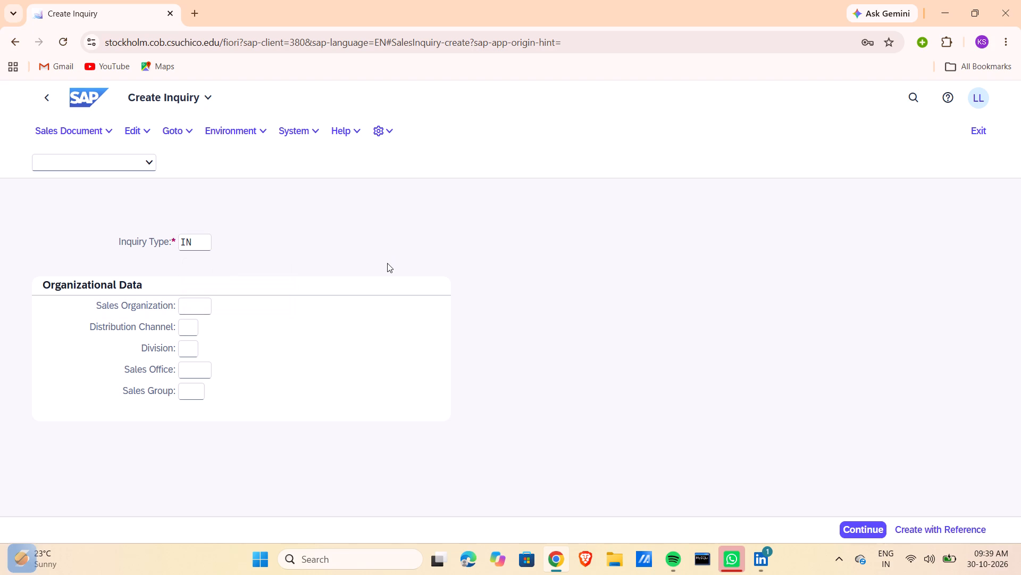
Set the inquiry's Sales Organization to UE00 (US East) and its Distribution Channel to WH (Wholesale).
{"action": "left_click", "coordinate": [189, 306]}
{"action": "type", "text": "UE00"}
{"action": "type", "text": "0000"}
{"action": "left_click", "coordinate": [223, 366]}
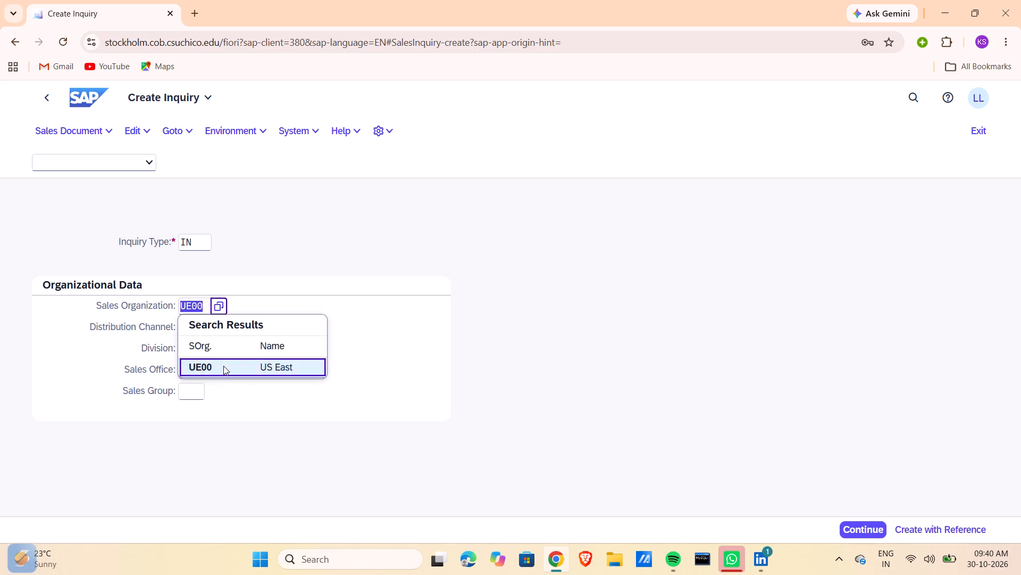
{"action": "left_click", "coordinate": [183, 328]}
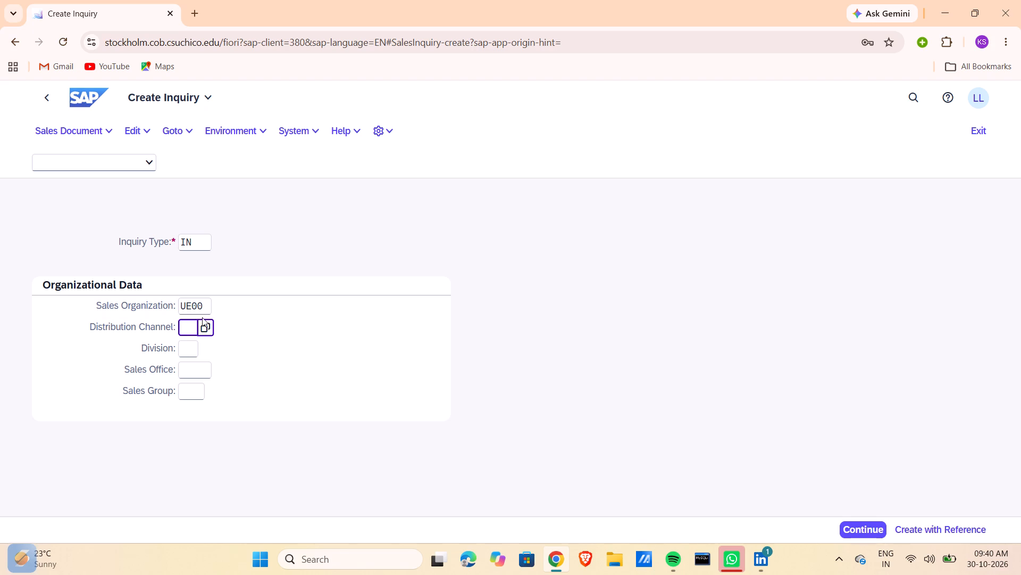
{"action": "left_click", "coordinate": [187, 329]}
{"action": "type", "text": "WH"}
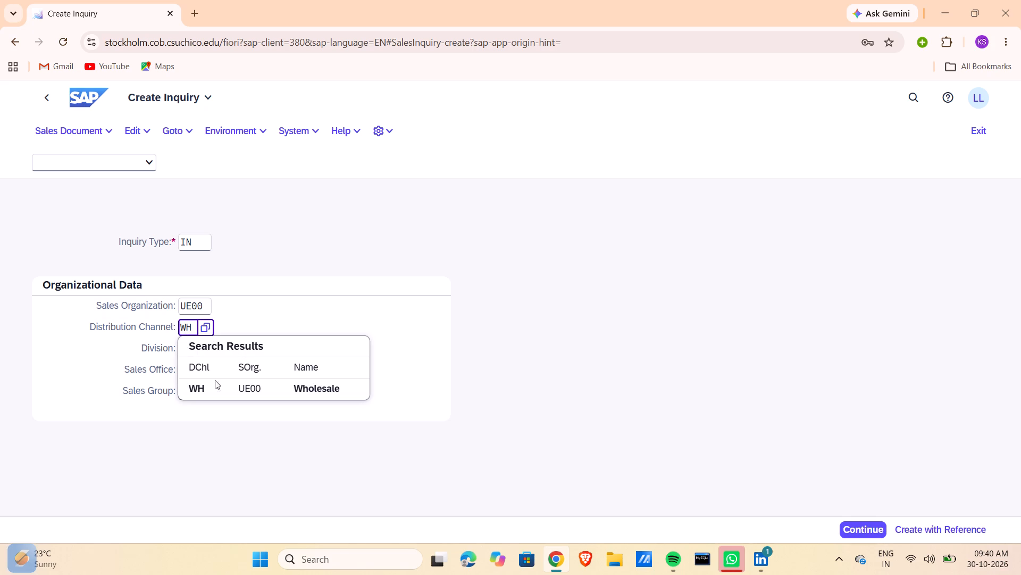
{"action": "left_click", "coordinate": [201, 388]}
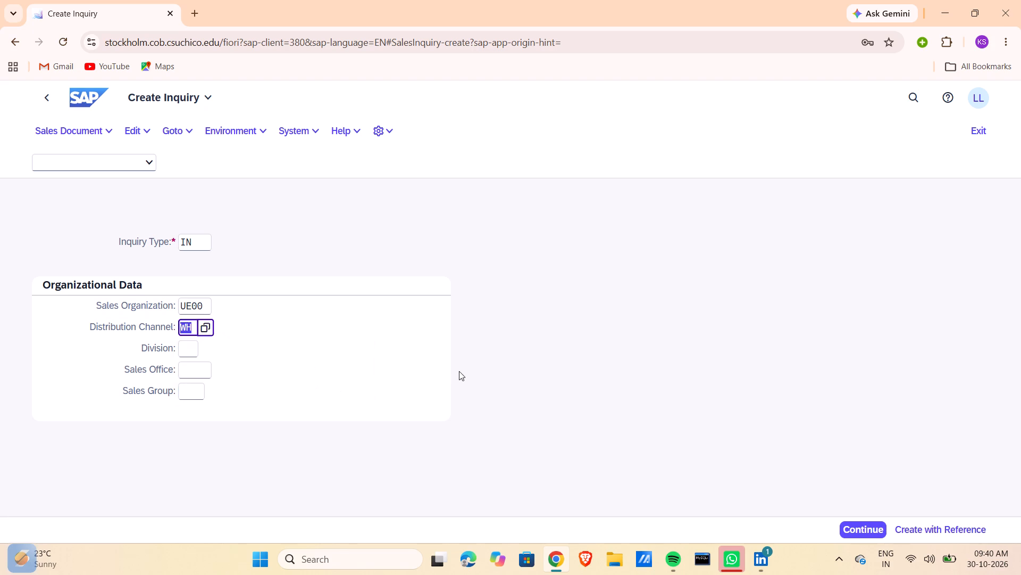
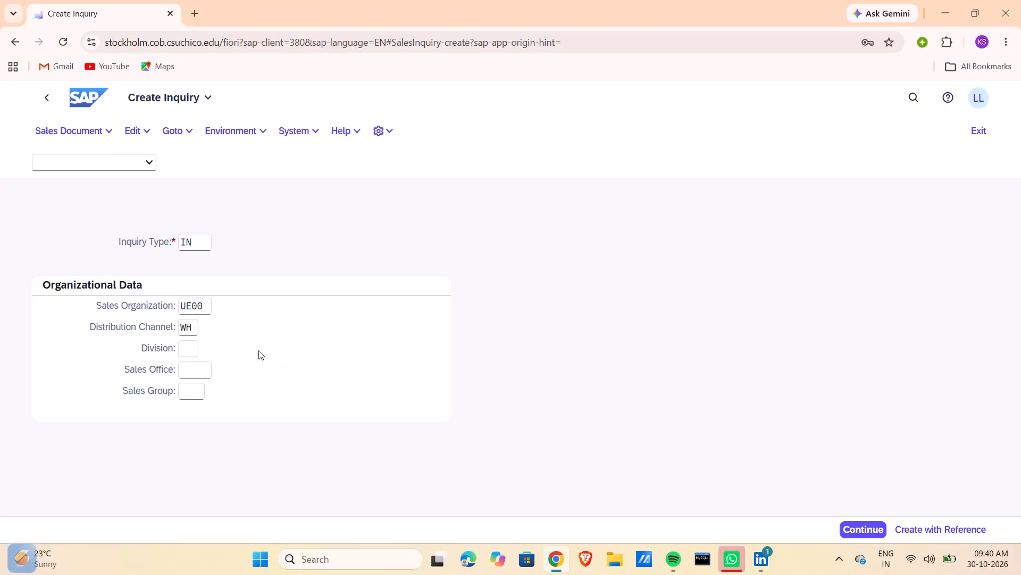
Set the inquiry's Division to BI (Bicycles) and continue to the inquiry overview.
{"action": "left_click", "coordinate": [182, 350]}
{"action": "type", "text": "BI"}
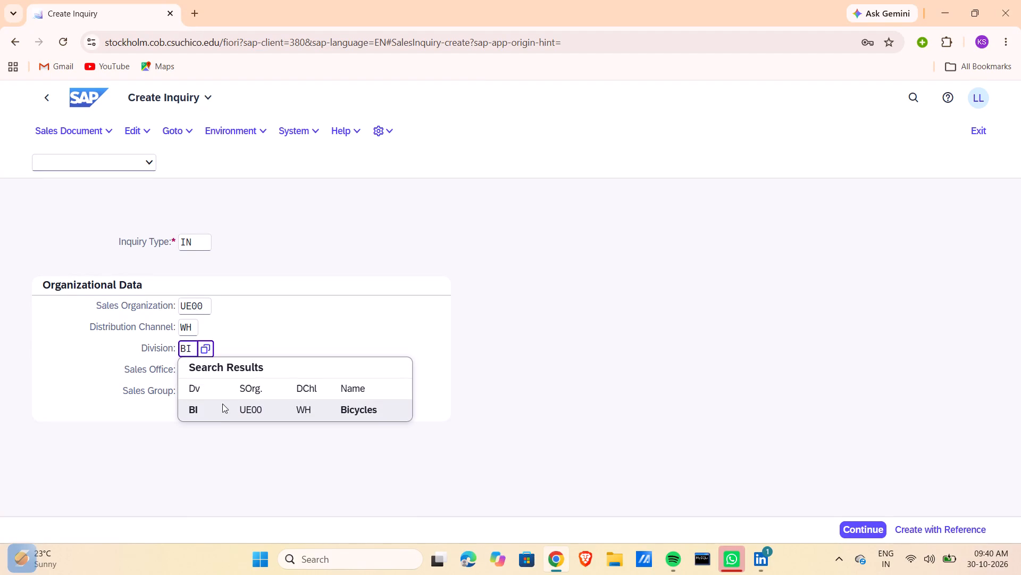
{"action": "left_click", "coordinate": [229, 409]}
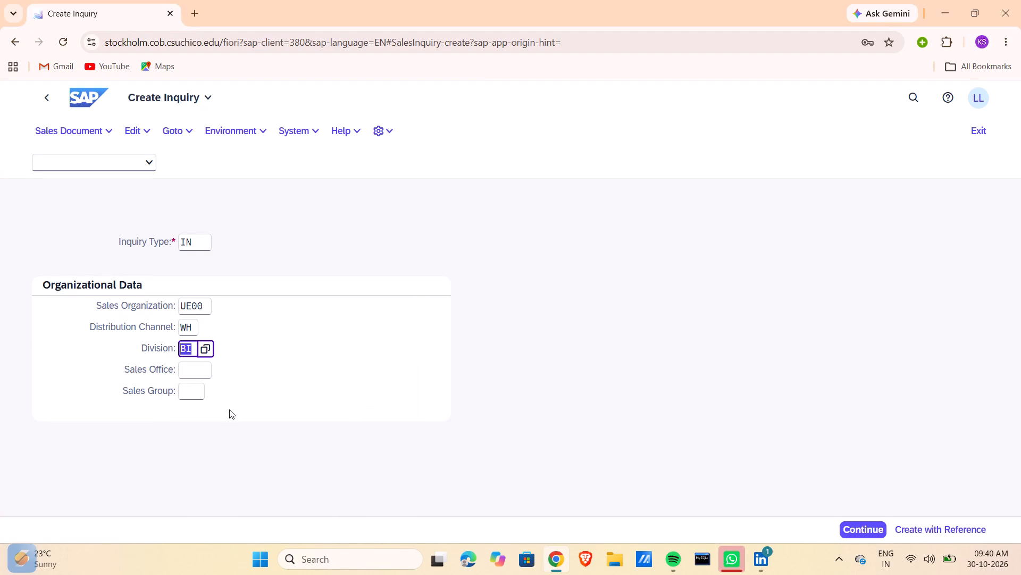
{"action": "left_click", "coordinate": [187, 374]}
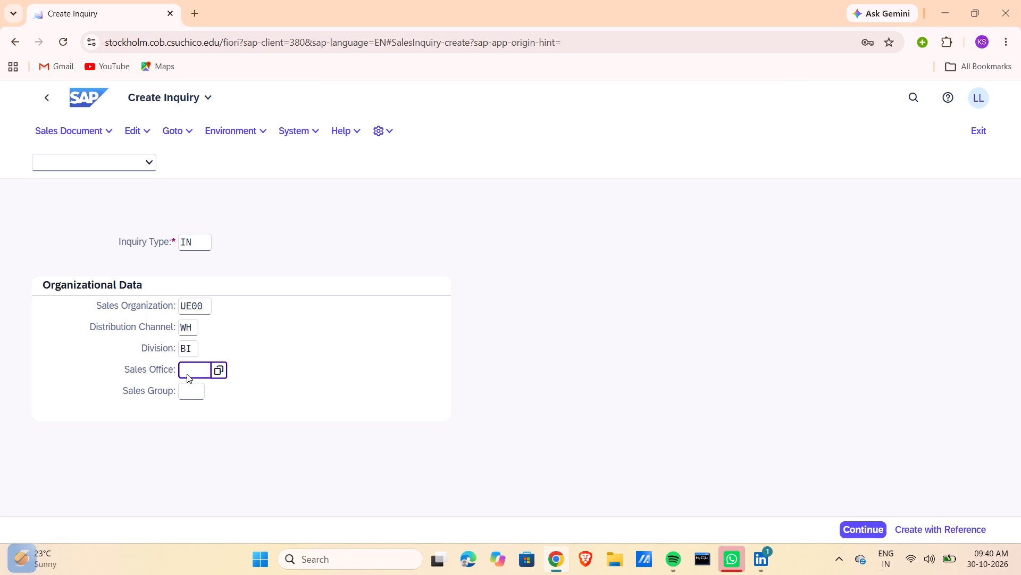
{"action": "left_click", "coordinate": [871, 530]}
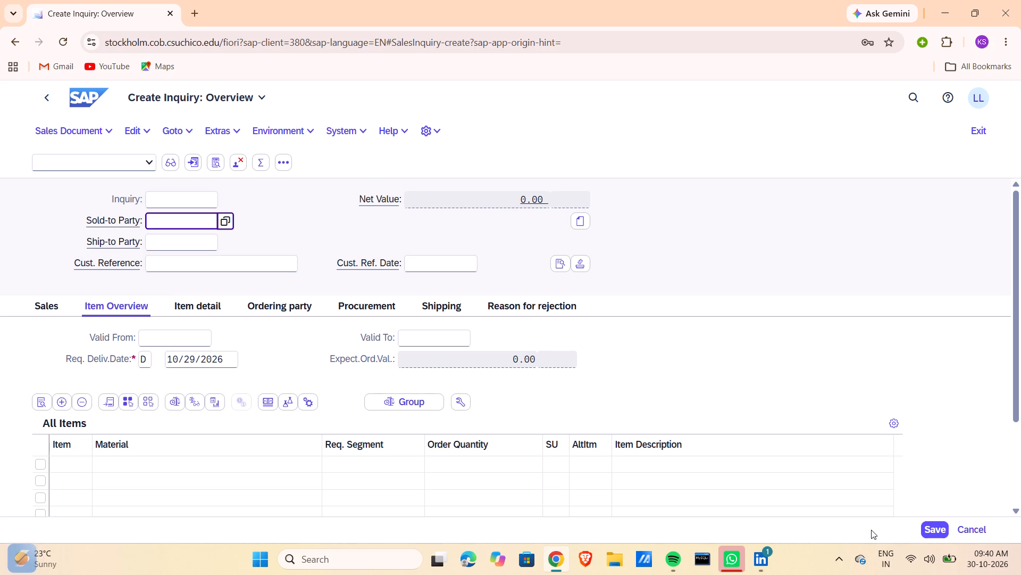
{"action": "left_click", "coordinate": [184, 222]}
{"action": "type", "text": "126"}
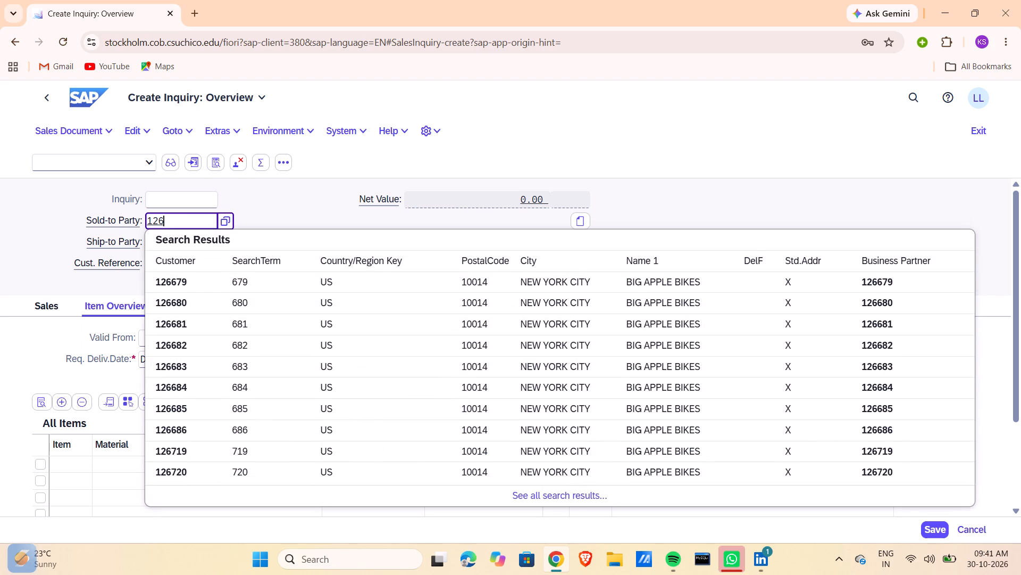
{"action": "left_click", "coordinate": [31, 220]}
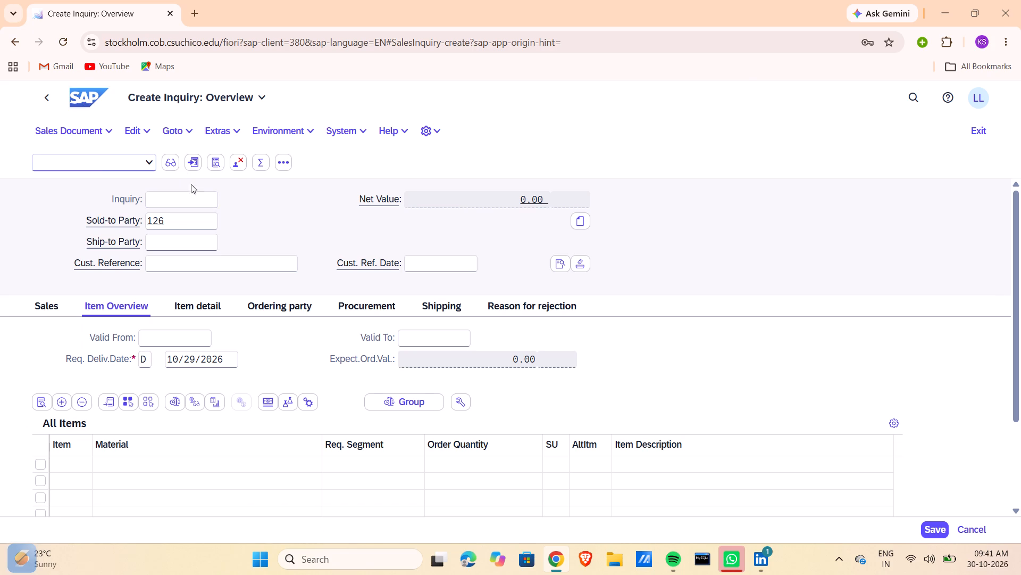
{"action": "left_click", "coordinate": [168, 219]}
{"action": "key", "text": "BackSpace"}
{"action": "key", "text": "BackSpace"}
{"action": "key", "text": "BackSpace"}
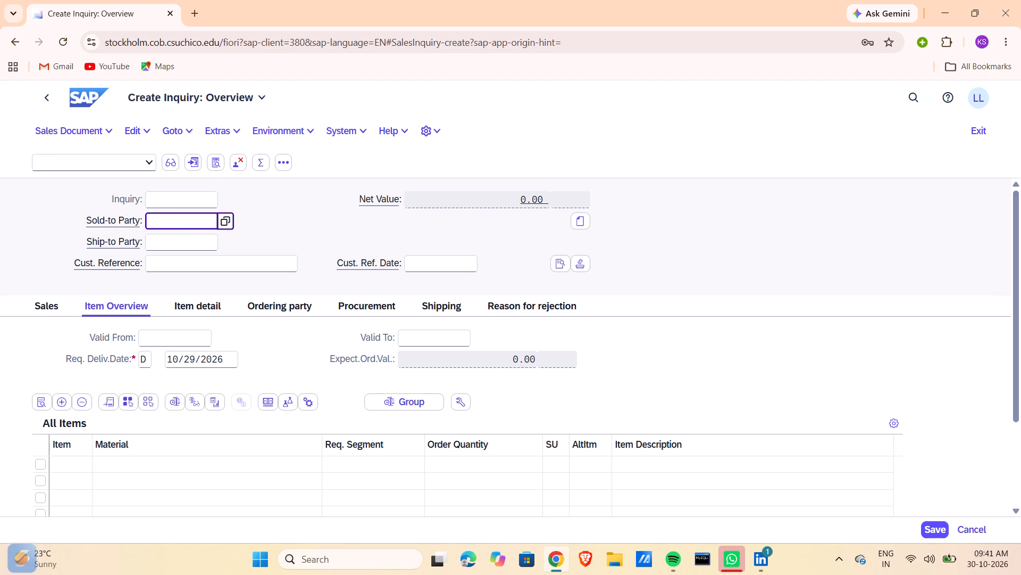
Set the Sold-to Party to customer 1003089 (The Bike Zone 117).
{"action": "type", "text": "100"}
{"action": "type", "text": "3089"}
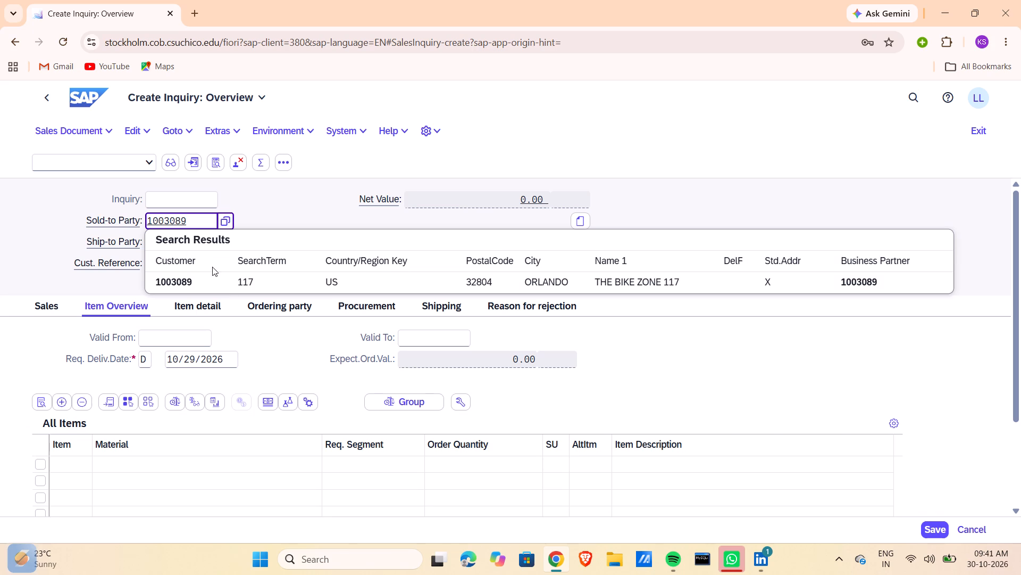
{"action": "left_click", "coordinate": [261, 285]}
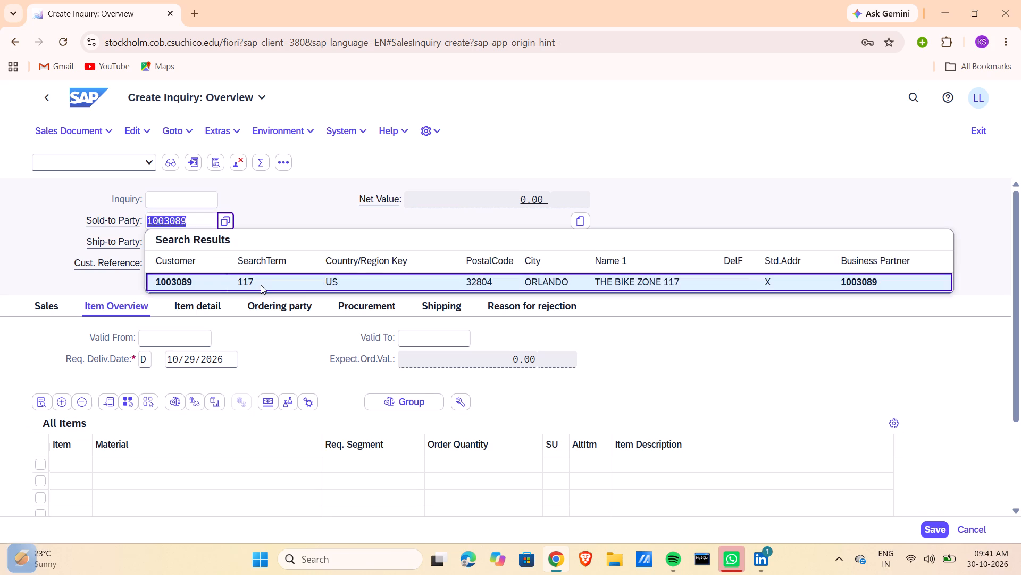
Enter 126 as the customer reference and set the customer reference date to 10/30/2026.
{"action": "left_click", "coordinate": [181, 258]}
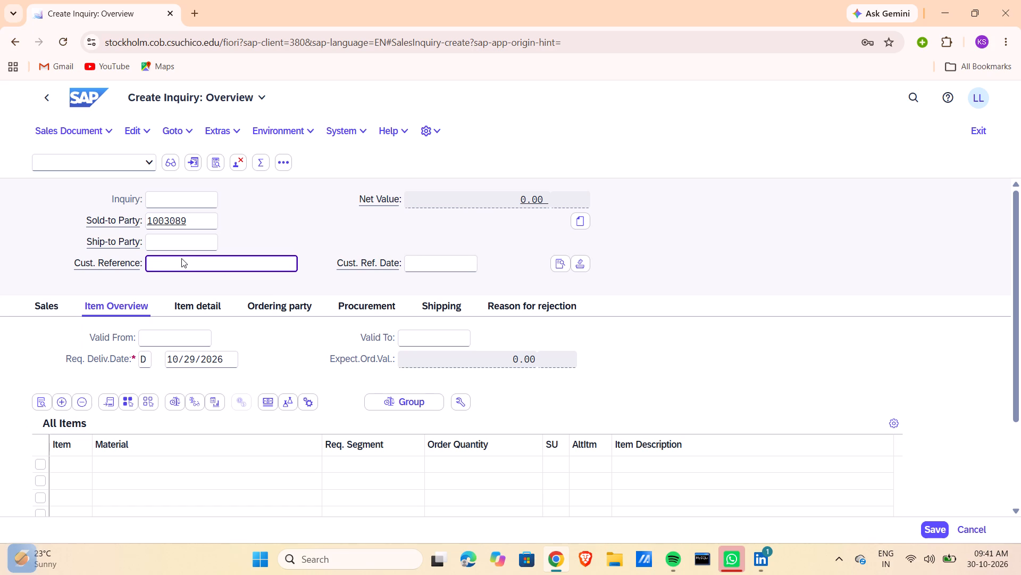
{"action": "type", "text": "126"}
{"action": "left_click", "coordinate": [443, 263]}
{"action": "left_click", "coordinate": [486, 265]}
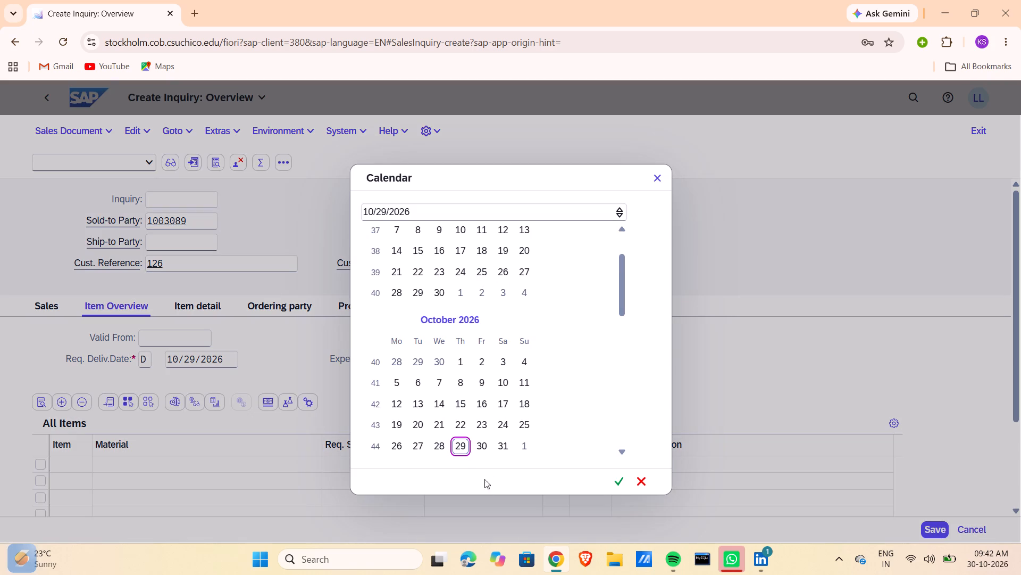
{"action": "left_click", "coordinate": [478, 448]}
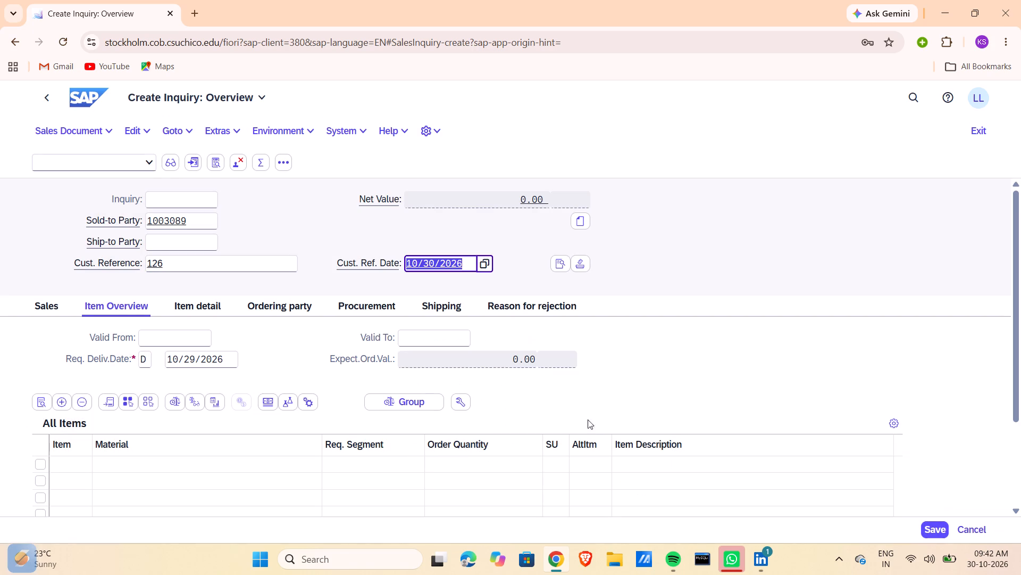
{"action": "left_click", "coordinate": [667, 283]}
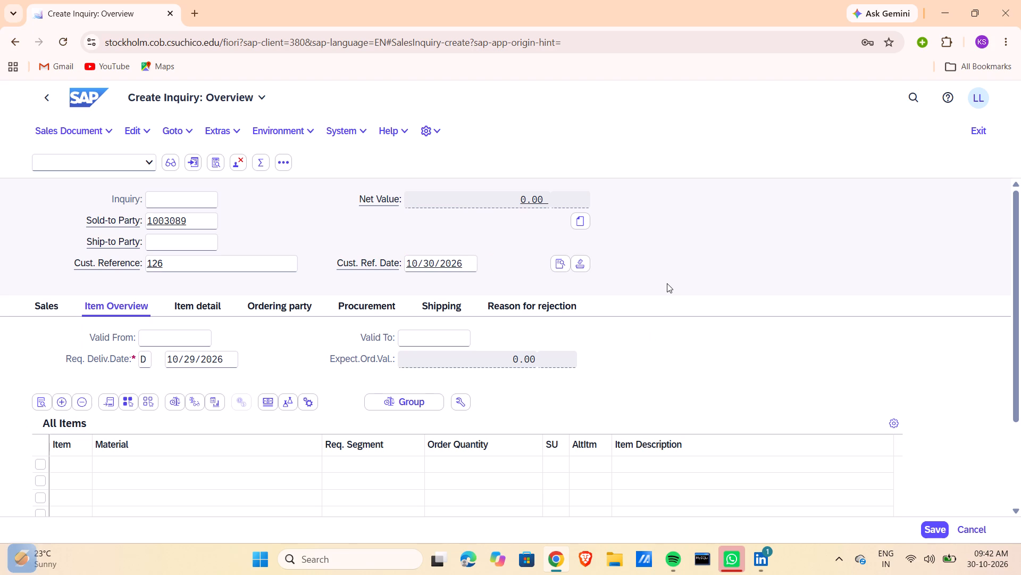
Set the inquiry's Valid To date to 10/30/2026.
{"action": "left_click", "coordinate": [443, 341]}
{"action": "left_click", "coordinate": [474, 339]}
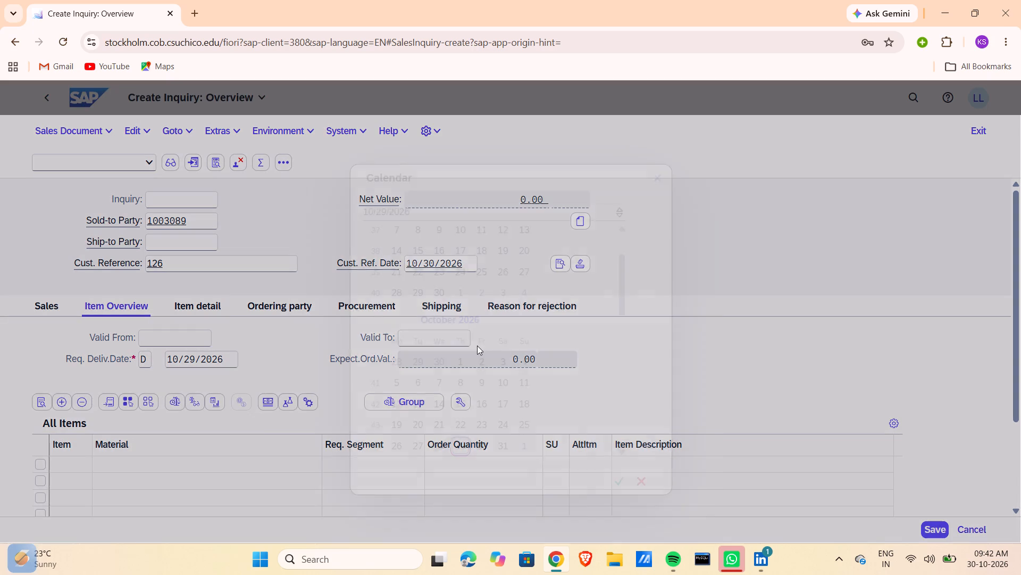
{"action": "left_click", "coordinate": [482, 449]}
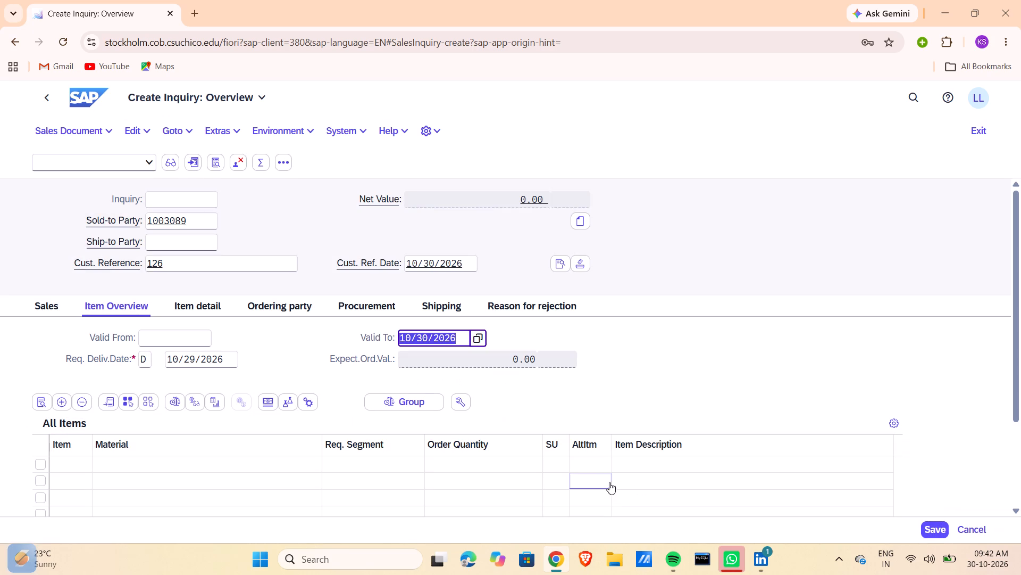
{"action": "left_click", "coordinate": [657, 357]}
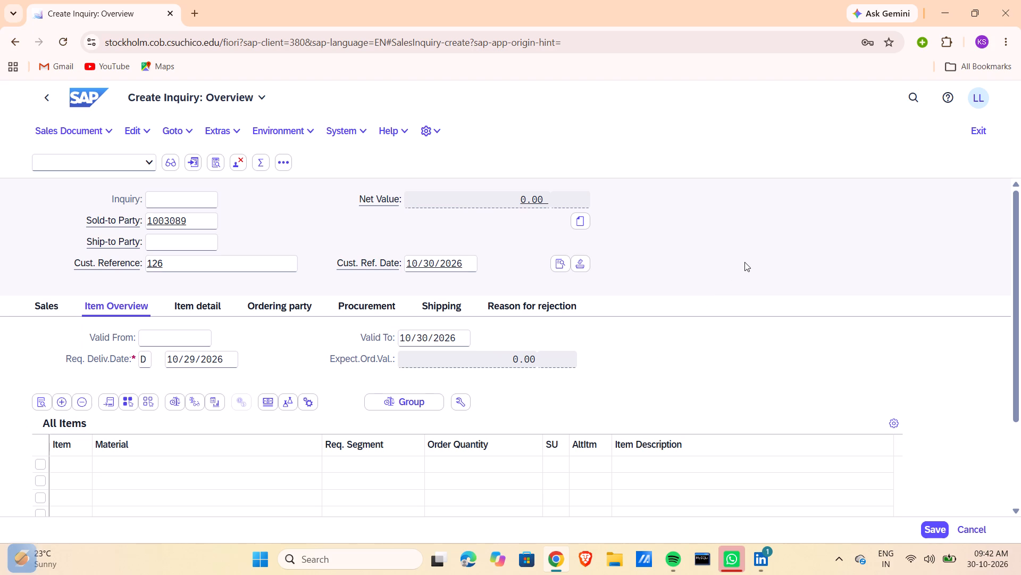
Change the inquiry's Valid To date to 11/30/2026.
{"action": "left_click", "coordinate": [459, 334]}
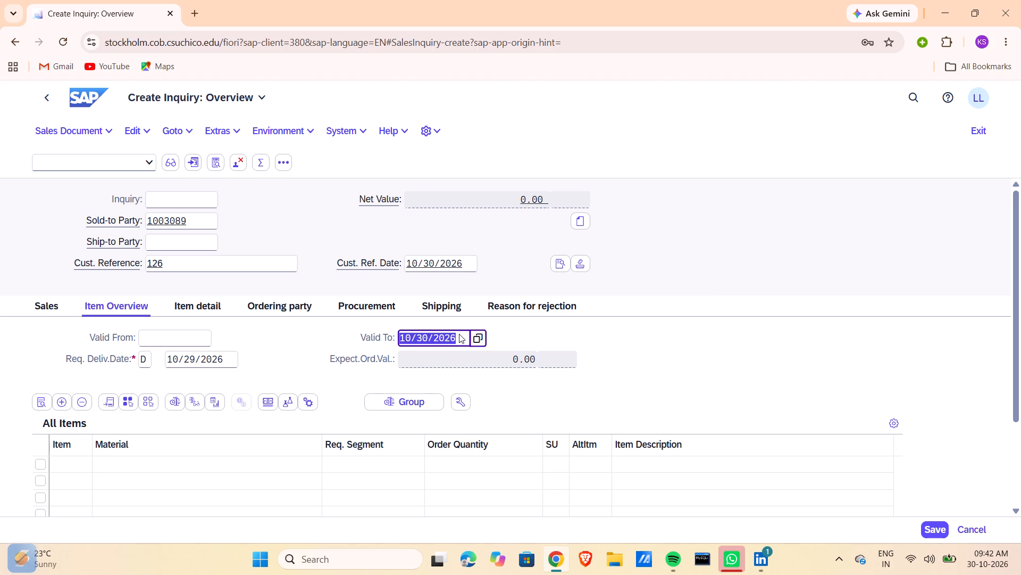
{"action": "left_click", "coordinate": [479, 339]}
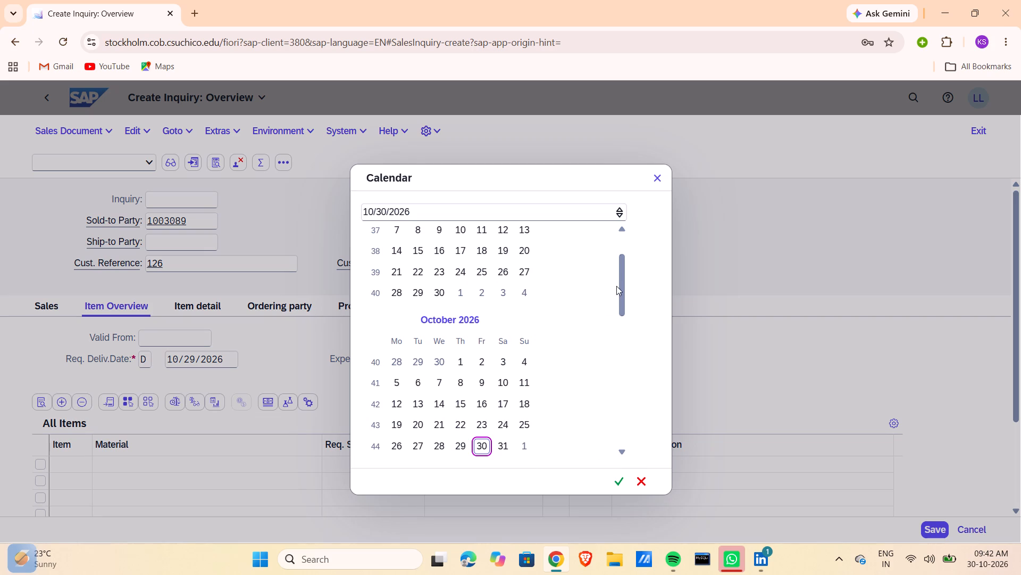
{"action": "left_click_drag", "start_coordinate": [624, 292], "coordinate": [629, 346]}
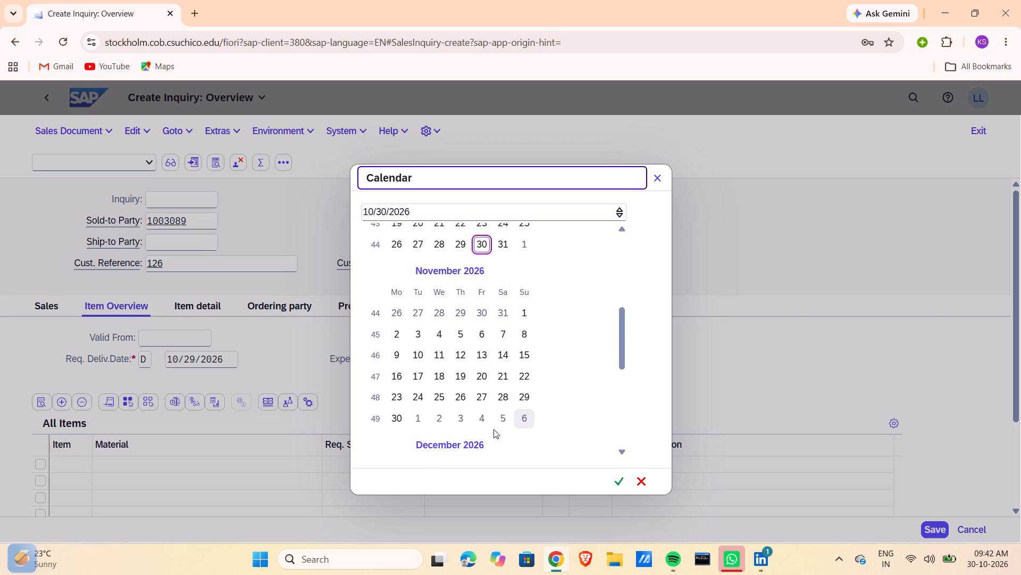
{"action": "left_click", "coordinate": [395, 416]}
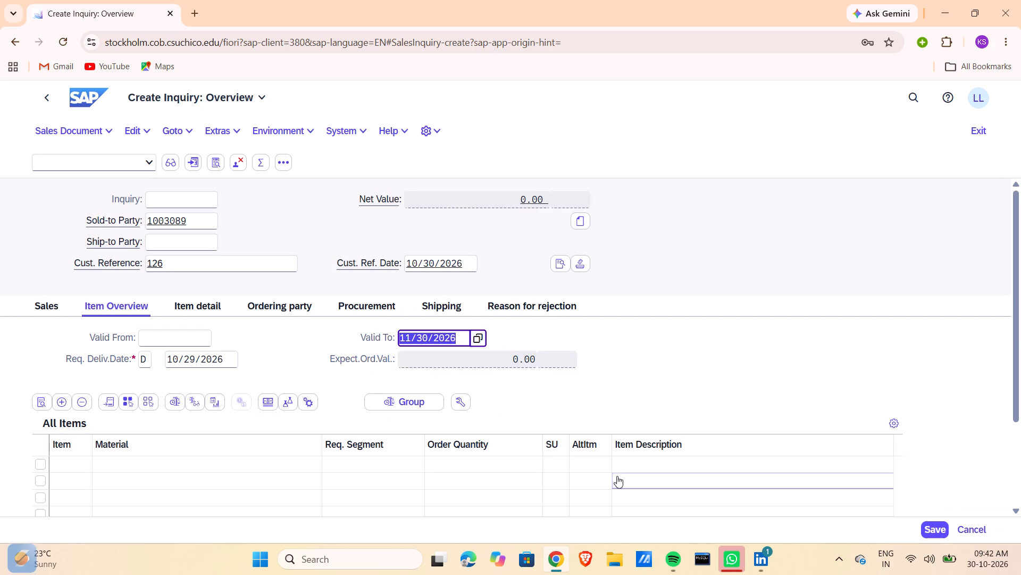
{"action": "left_click", "coordinate": [650, 362]}
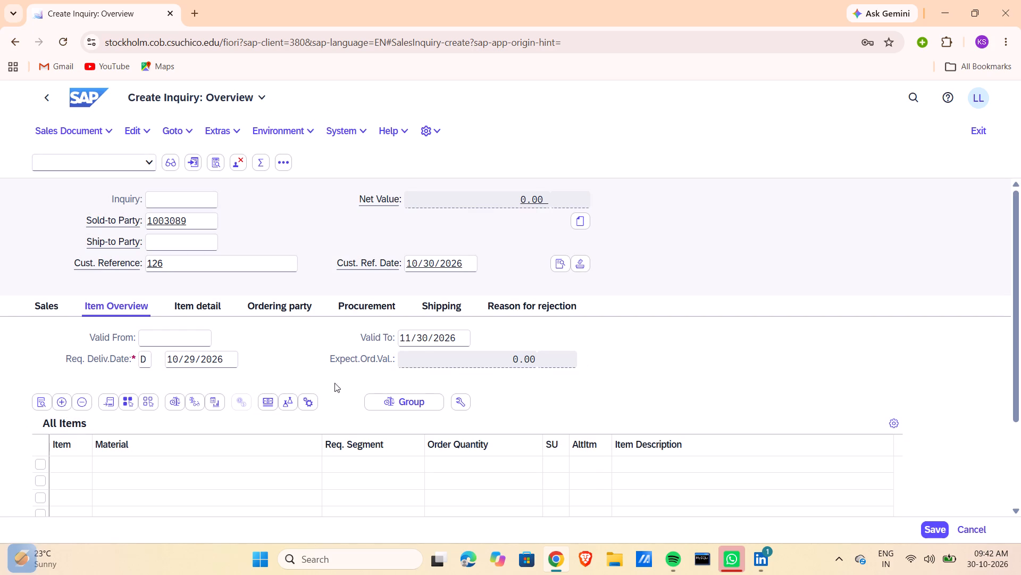
Set the requested delivery date to 11/30/2026.
{"action": "left_click", "coordinate": [231, 357]}
{"action": "left_click", "coordinate": [240, 358]}
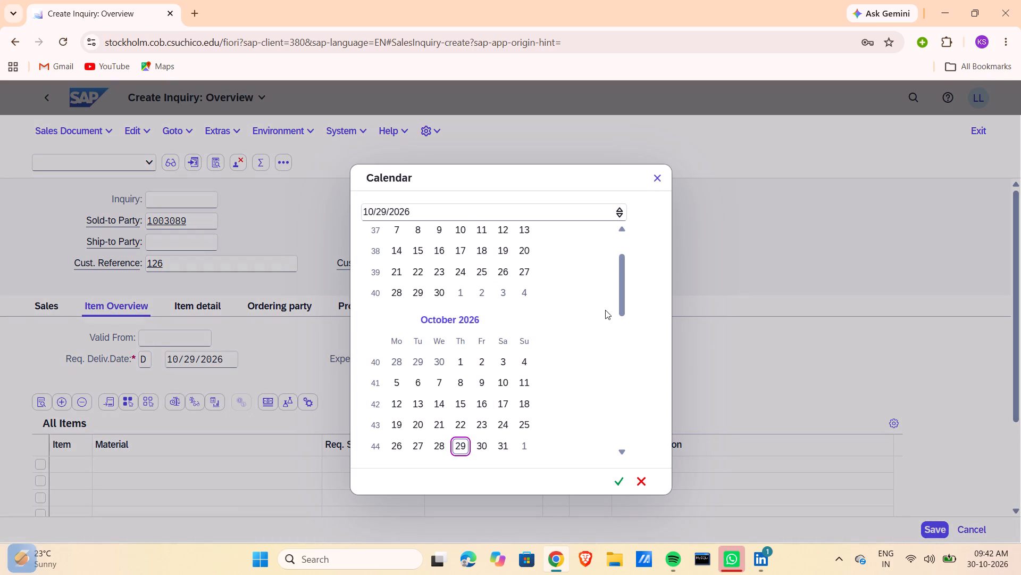
{"action": "left_click_drag", "start_coordinate": [620, 293], "coordinate": [630, 350]}
{"action": "left_click", "coordinate": [399, 401]}
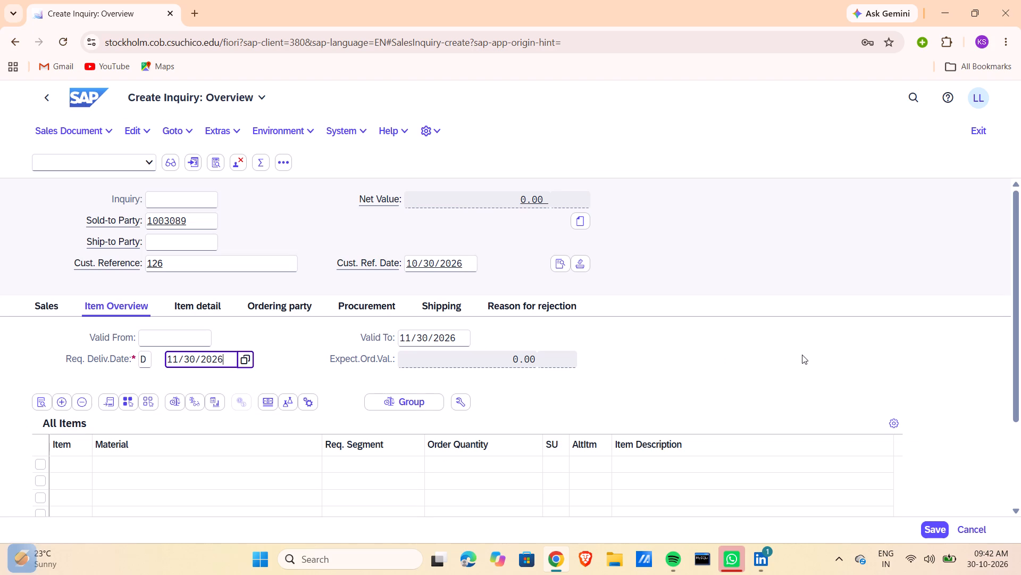
Search for materials matching *Bike in the first item row.
{"action": "scroll", "coordinate": [605, 294], "scroll_direction": "up", "scroll_amount": 3}
{"action": "left_click", "coordinate": [132, 461]}
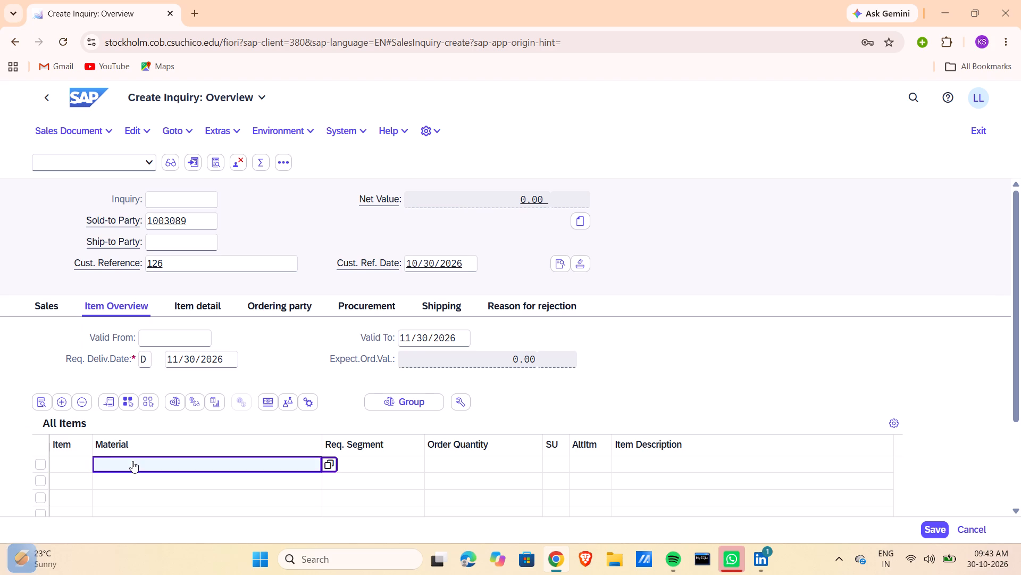
{"action": "key", "text": "shift+asterisk"}
{"action": "type", "text": "BI"}
{"action": "key", "text": "BackSpace"}
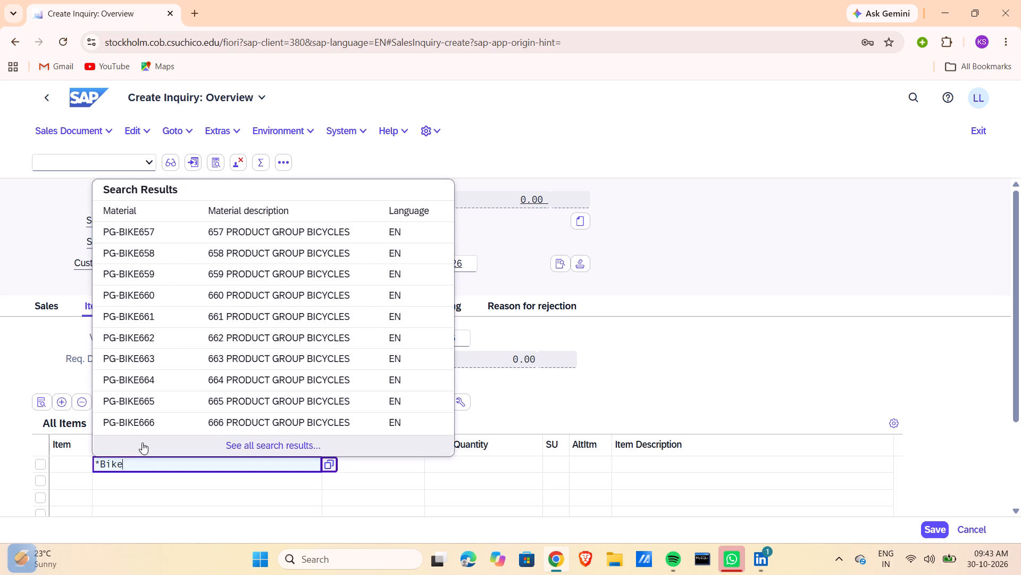
{"action": "left_click", "coordinate": [135, 467]}
{"action": "left_click", "coordinate": [135, 467]}
Open the value help for the first item's material and search by the material description *Bike*.
{"action": "left_click", "coordinate": [328, 461]}
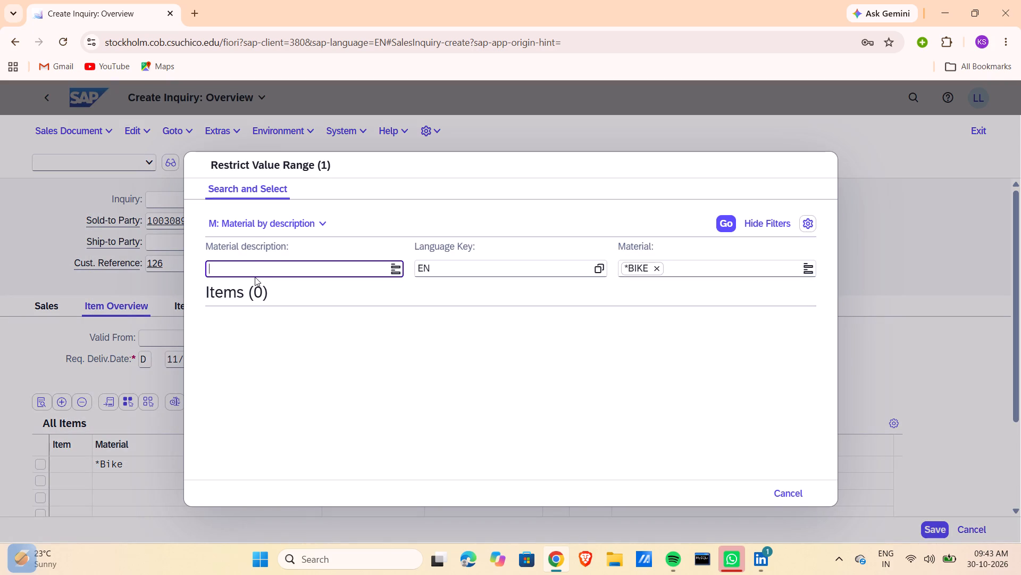
{"action": "left_click", "coordinate": [251, 268]}
{"action": "key", "text": "shift+asterisk"}
{"action": "key", "text": "shift+asterisk"}
{"action": "left_click", "coordinate": [729, 221]}
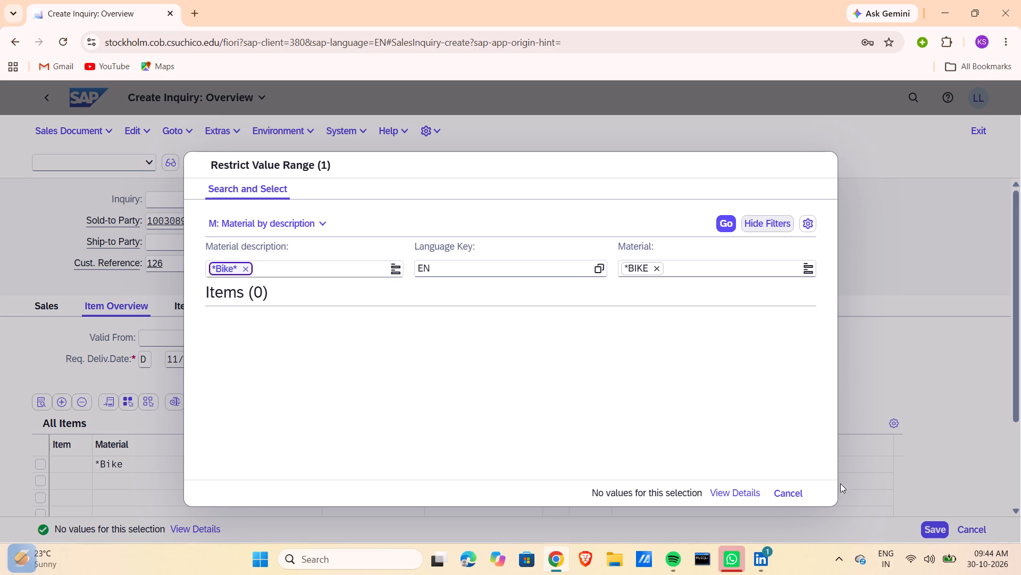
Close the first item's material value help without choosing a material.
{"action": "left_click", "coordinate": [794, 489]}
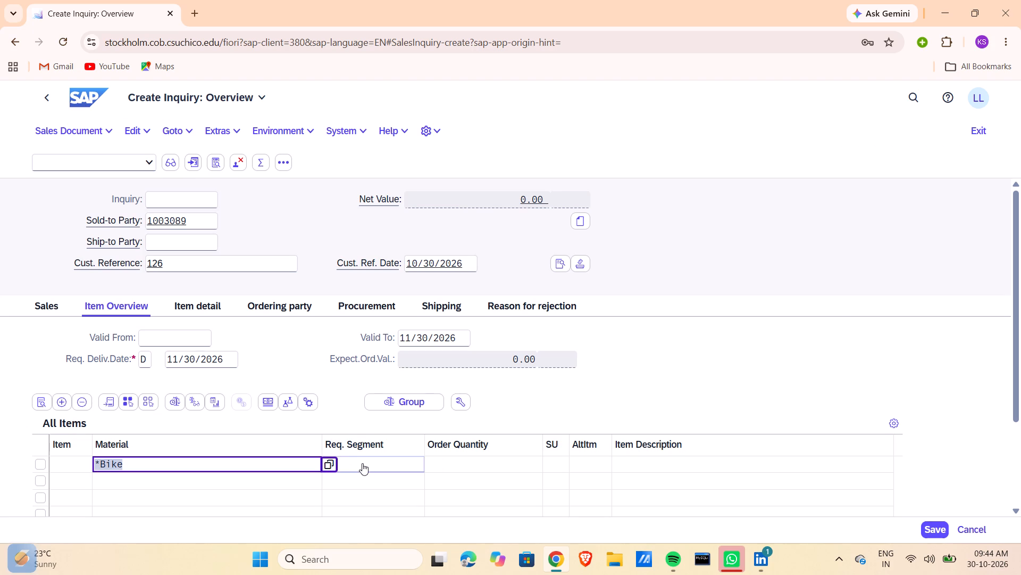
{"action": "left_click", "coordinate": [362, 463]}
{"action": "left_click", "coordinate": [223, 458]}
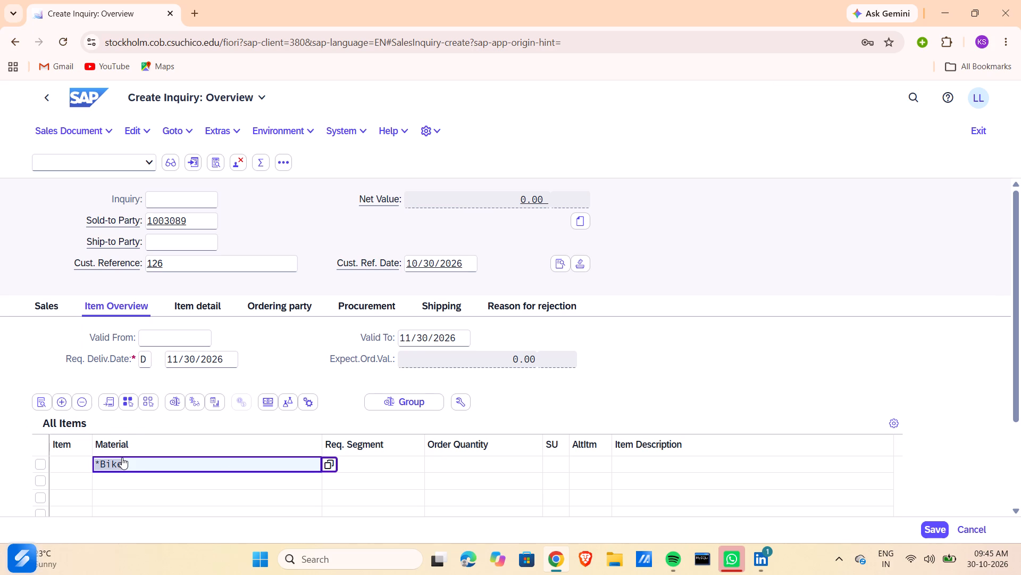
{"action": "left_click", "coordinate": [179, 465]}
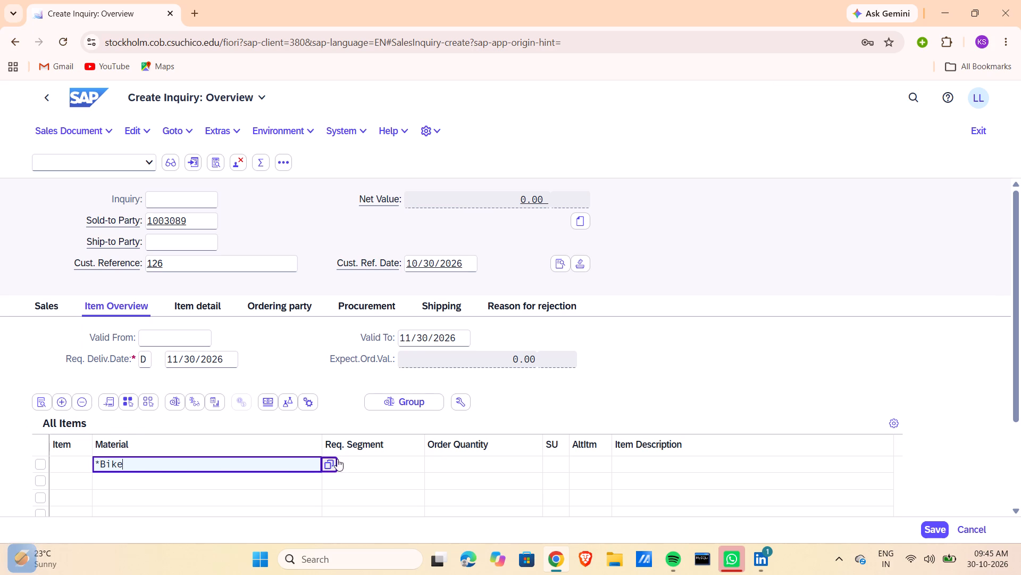
Search for the second item's material by the material description *126, then close the value help.
{"action": "left_click", "coordinate": [237, 484]}
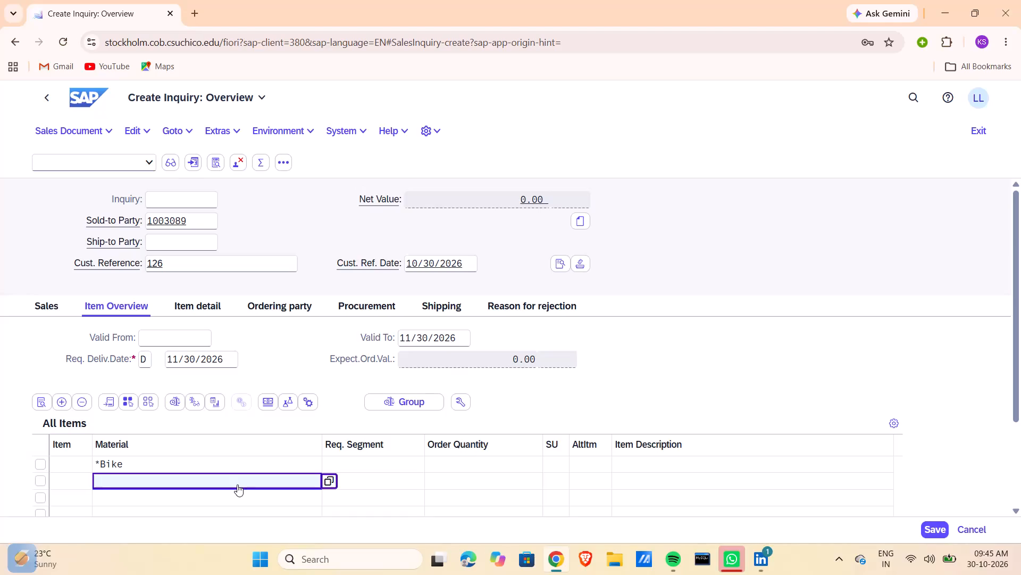
{"action": "left_click", "coordinate": [237, 484]}
{"action": "left_click", "coordinate": [330, 480]}
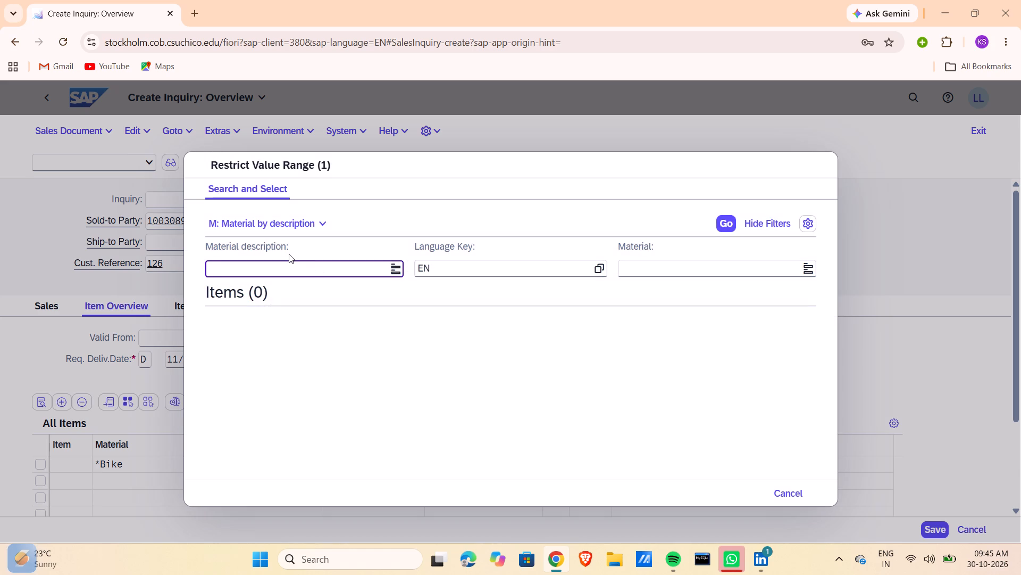
{"action": "key", "text": "shift+asterisk"}
{"action": "type", "text": "126"}
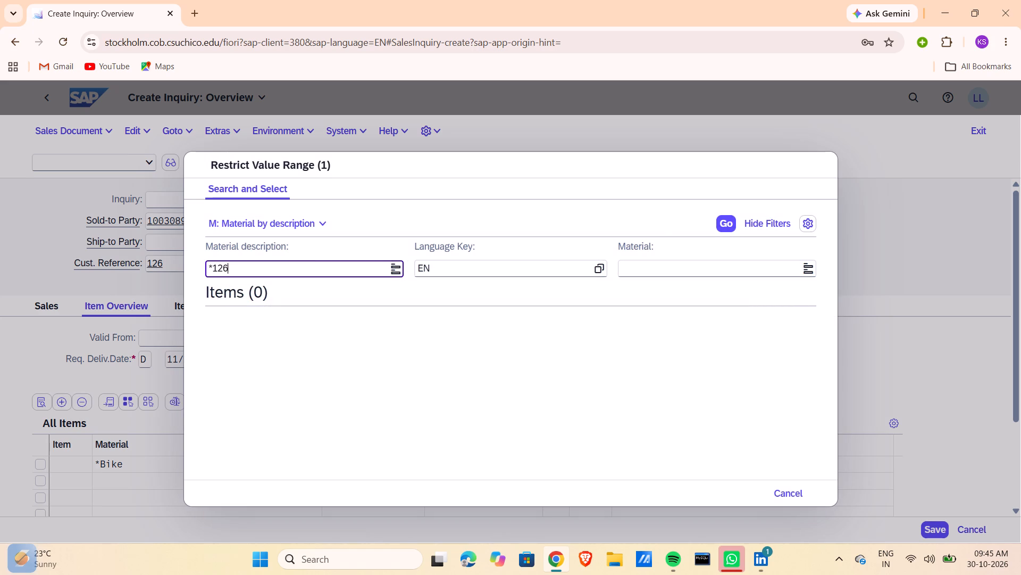
{"action": "left_click", "coordinate": [727, 220]}
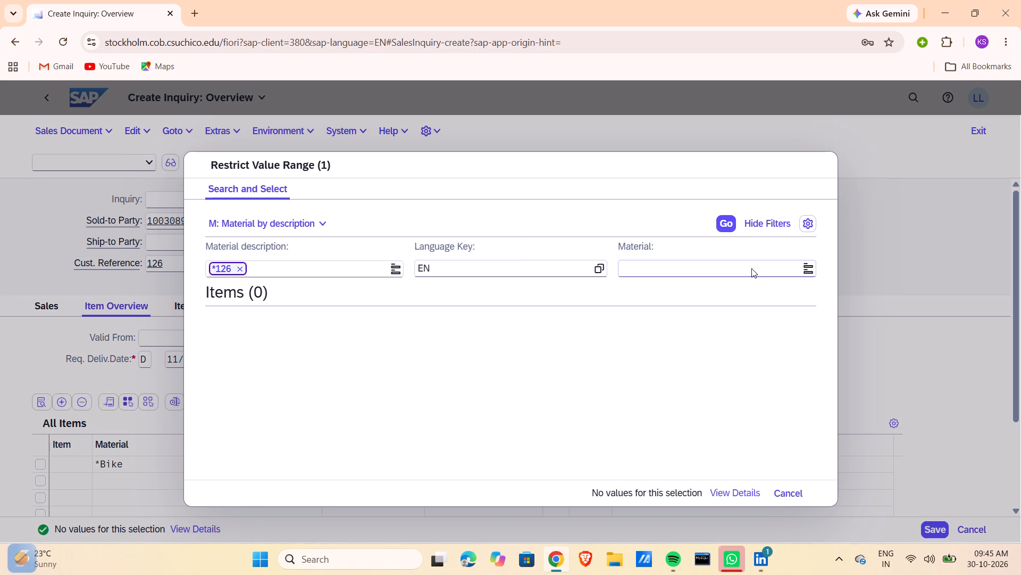
{"action": "left_click", "coordinate": [732, 229]}
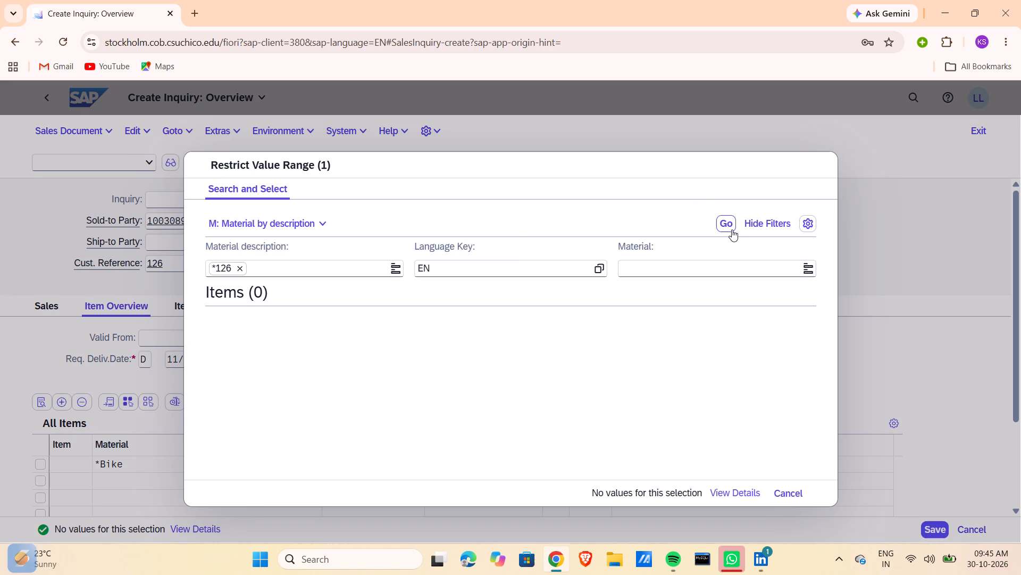
{"action": "triple_click", "coordinate": [731, 228]}
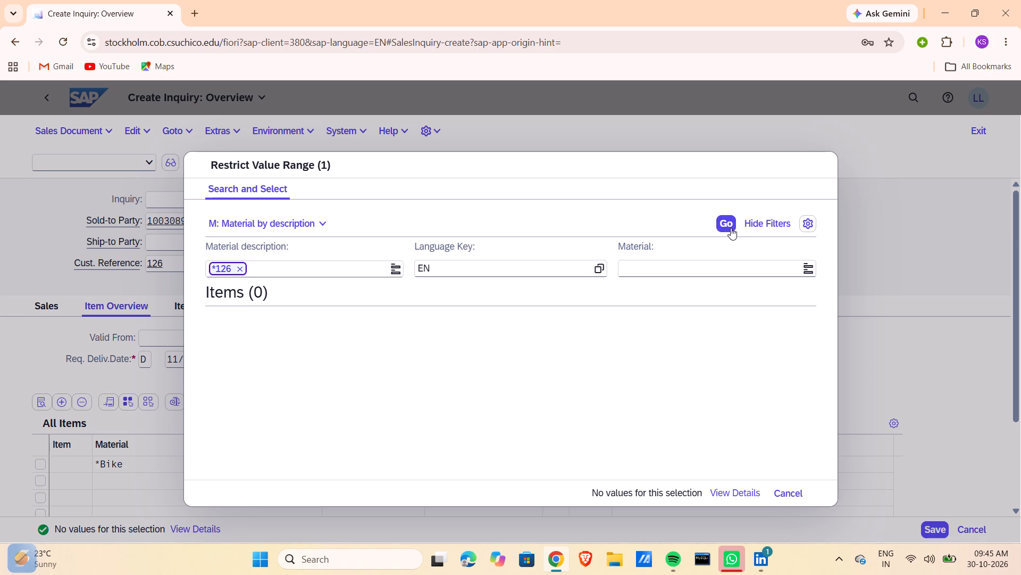
{"action": "left_click", "coordinate": [783, 488]}
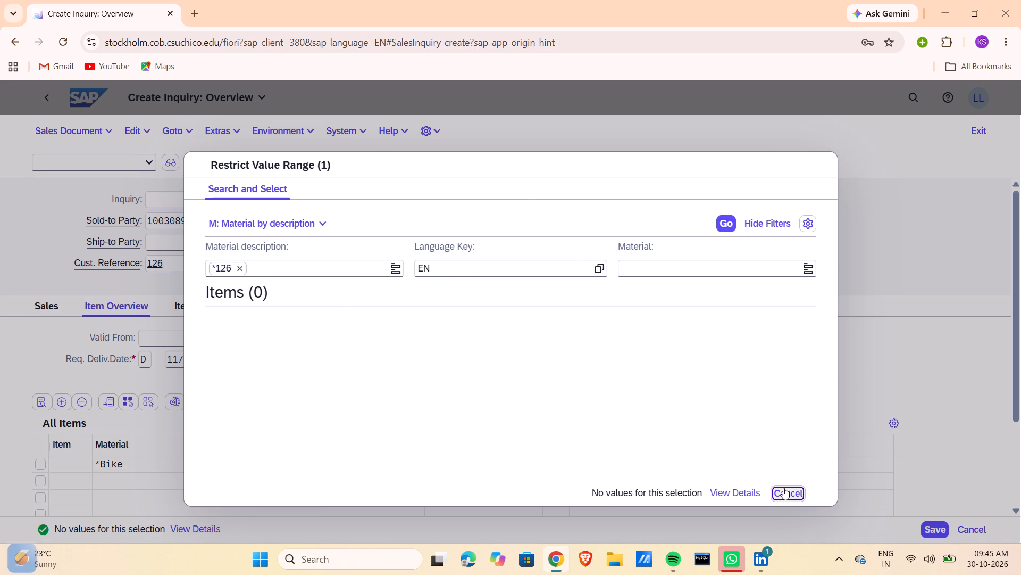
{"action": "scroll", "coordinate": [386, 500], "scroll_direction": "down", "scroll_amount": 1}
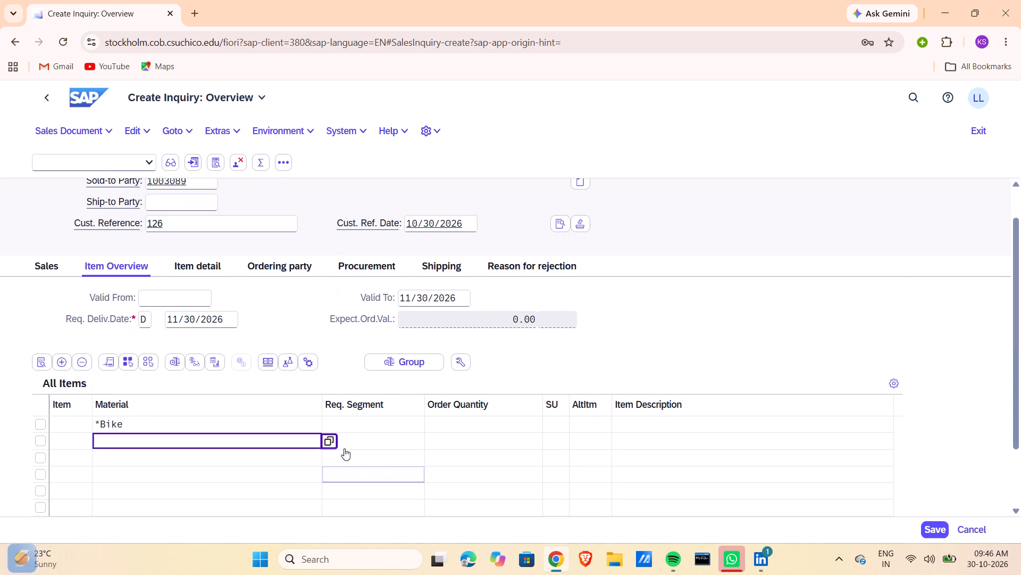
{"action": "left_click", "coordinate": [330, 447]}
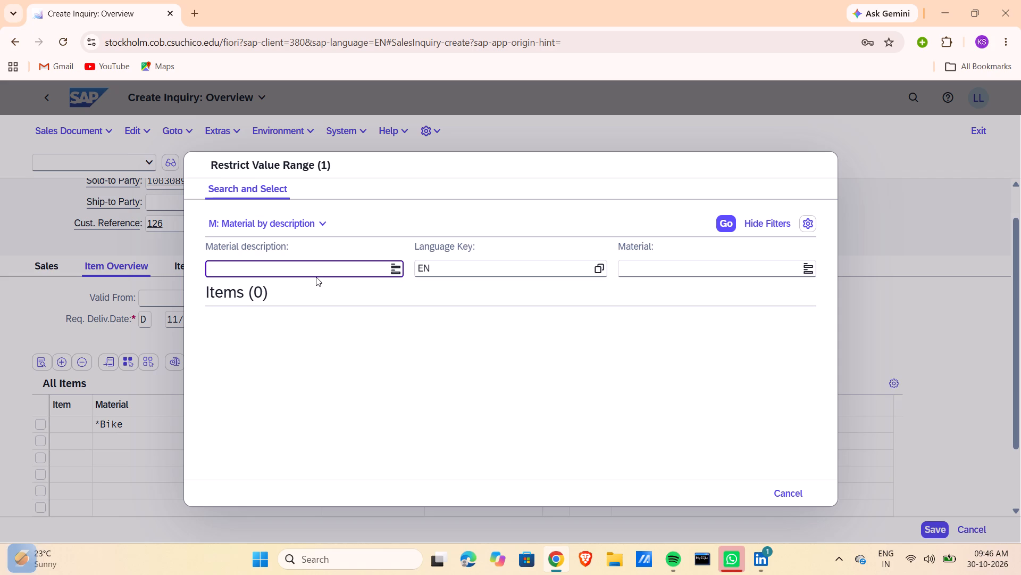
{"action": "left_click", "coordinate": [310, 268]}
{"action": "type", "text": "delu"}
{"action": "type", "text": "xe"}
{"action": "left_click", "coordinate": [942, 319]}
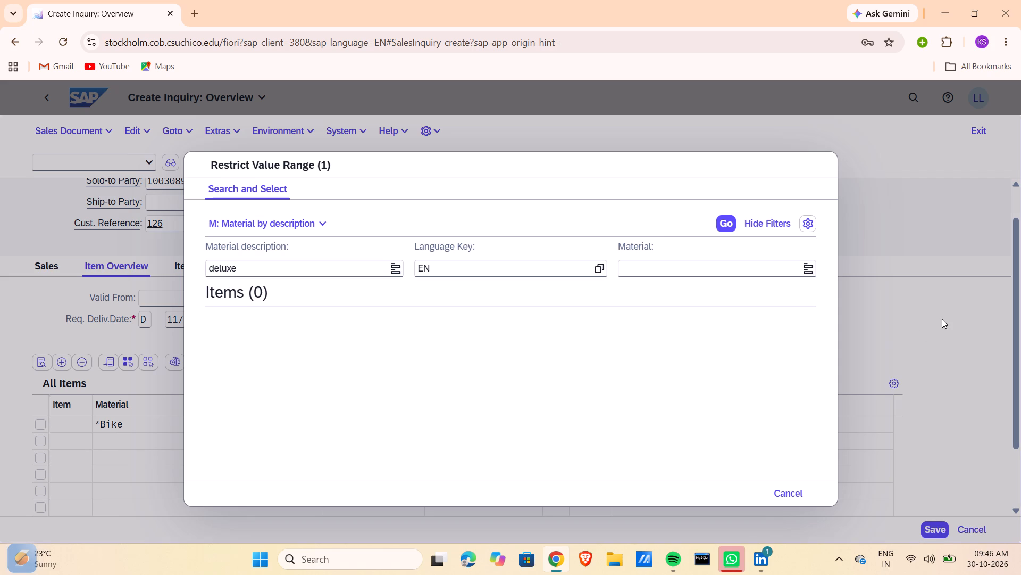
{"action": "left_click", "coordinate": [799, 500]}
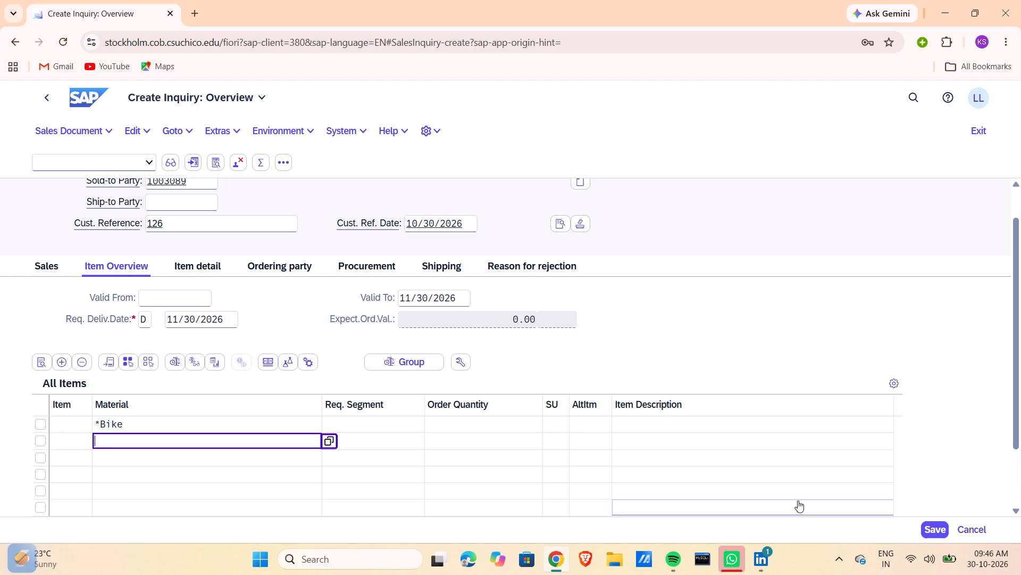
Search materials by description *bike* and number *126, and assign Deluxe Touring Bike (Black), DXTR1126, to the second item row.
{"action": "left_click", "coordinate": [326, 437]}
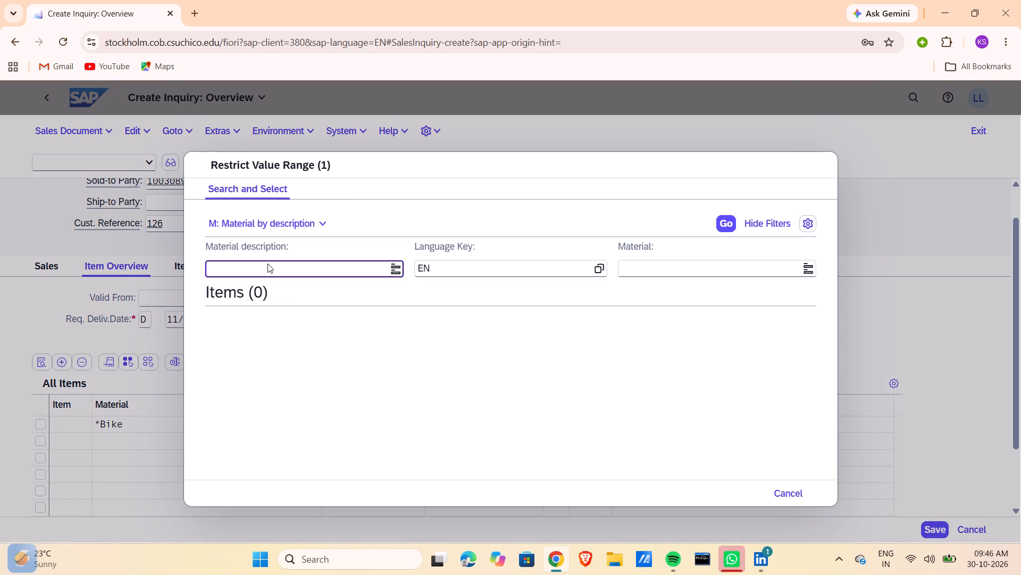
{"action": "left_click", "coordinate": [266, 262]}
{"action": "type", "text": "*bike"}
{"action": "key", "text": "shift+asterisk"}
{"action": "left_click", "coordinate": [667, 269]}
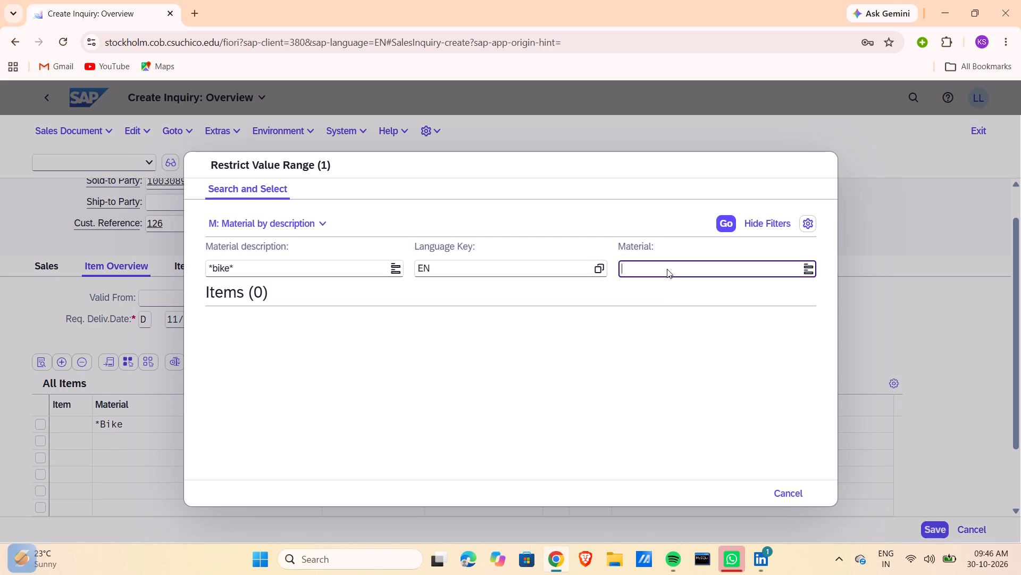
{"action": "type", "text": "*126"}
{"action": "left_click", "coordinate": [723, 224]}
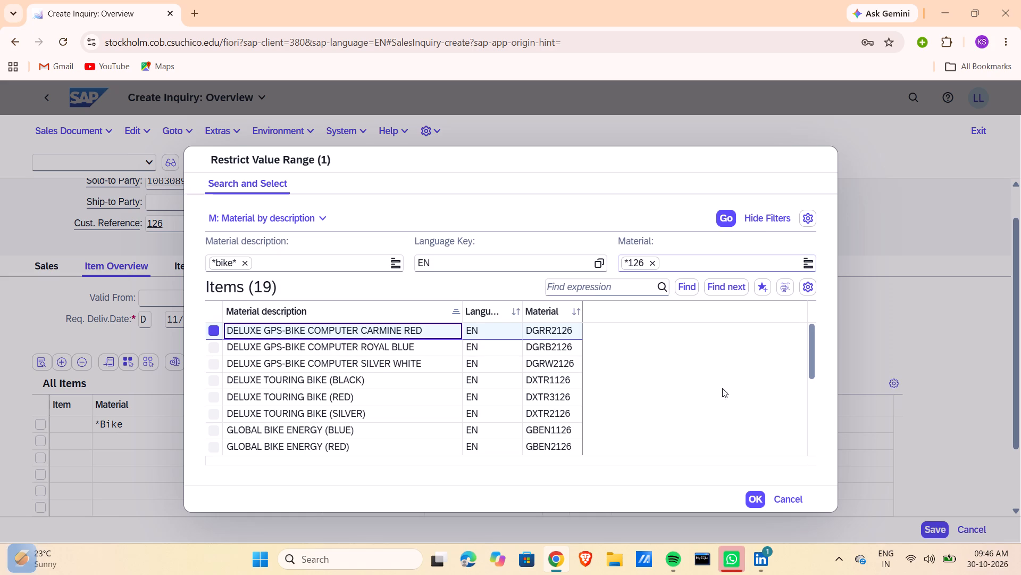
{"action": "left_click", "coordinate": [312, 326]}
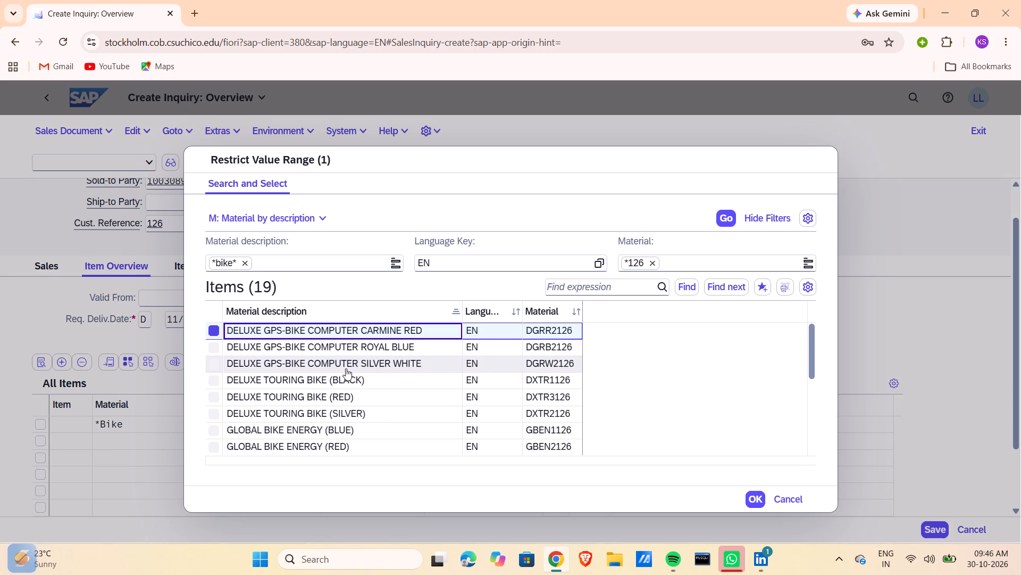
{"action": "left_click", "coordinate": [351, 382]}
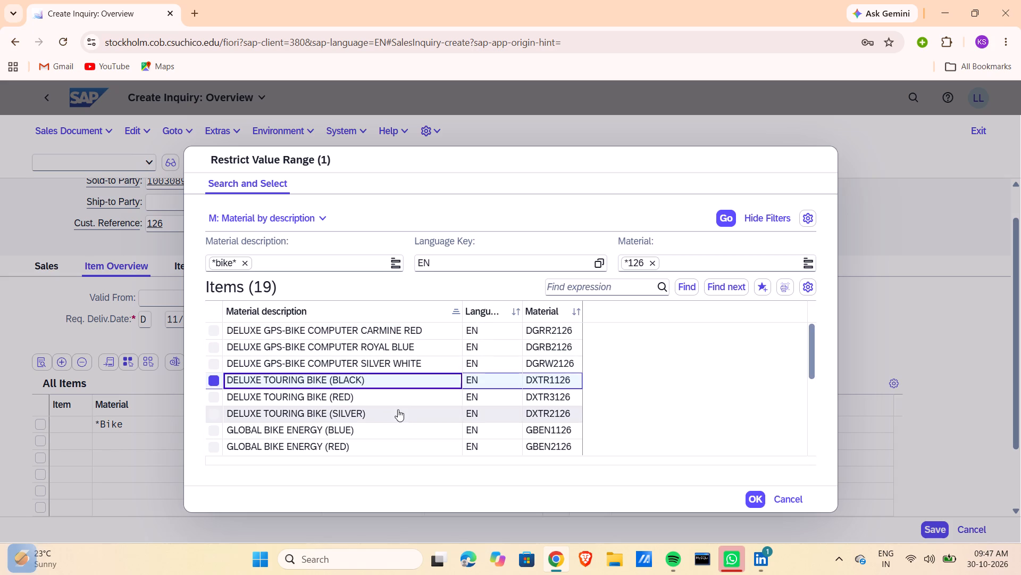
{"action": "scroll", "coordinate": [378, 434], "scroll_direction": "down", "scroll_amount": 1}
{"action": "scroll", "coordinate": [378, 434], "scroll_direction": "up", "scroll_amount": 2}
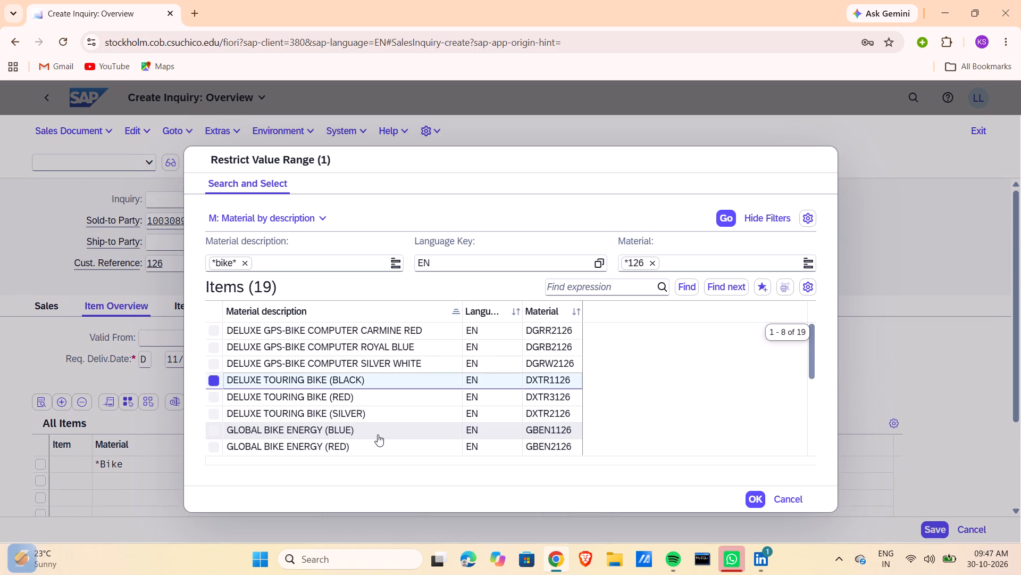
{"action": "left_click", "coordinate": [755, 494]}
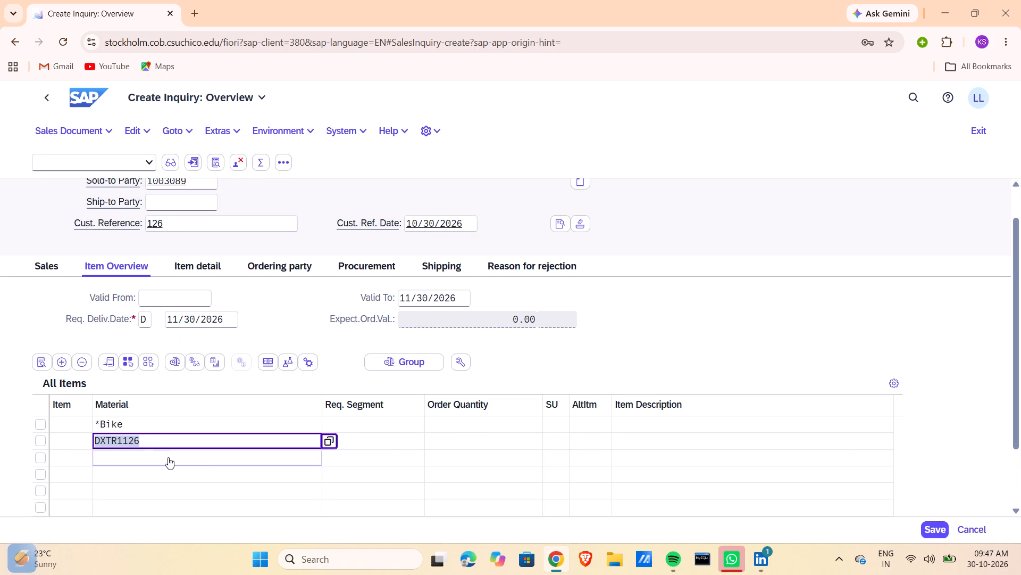
Clear the *Bike entry from the first item row's material.
{"action": "left_click", "coordinate": [156, 428]}
{"action": "key", "text": "BackSpace"}
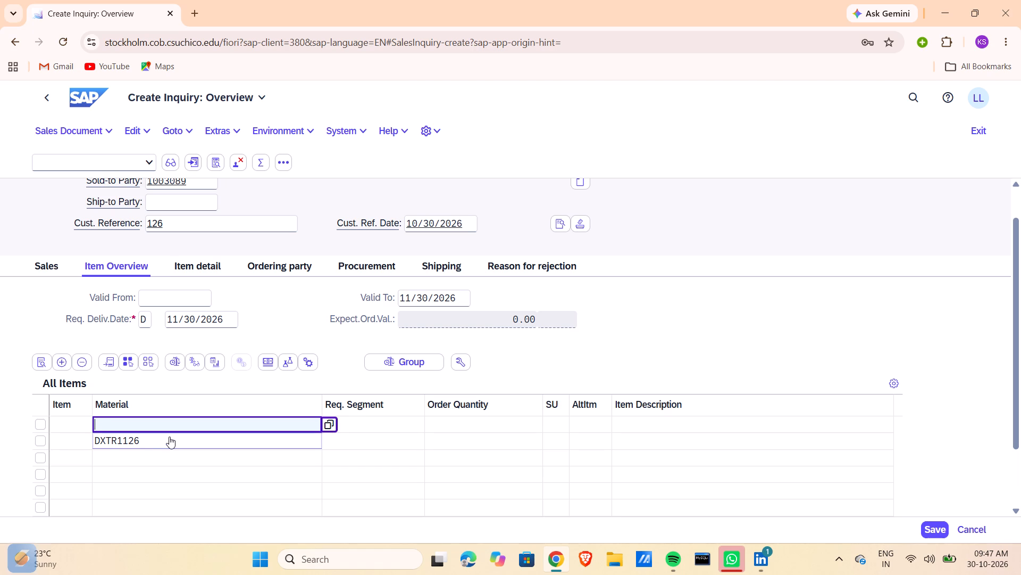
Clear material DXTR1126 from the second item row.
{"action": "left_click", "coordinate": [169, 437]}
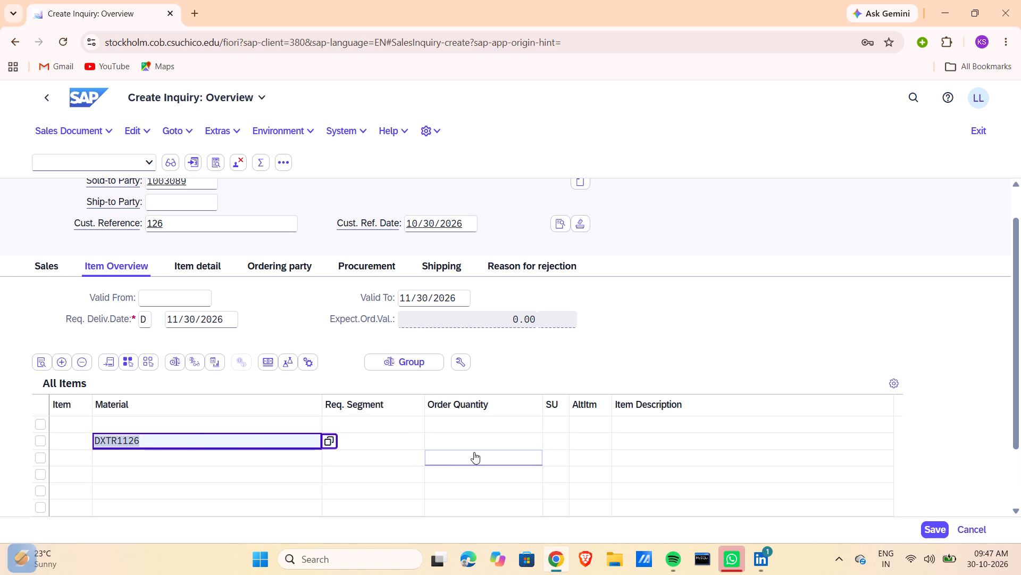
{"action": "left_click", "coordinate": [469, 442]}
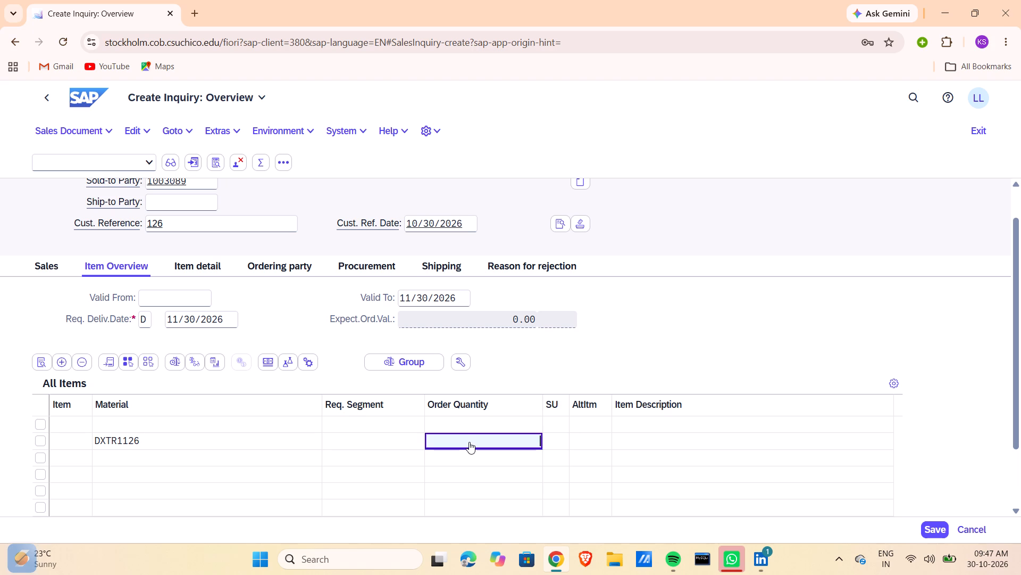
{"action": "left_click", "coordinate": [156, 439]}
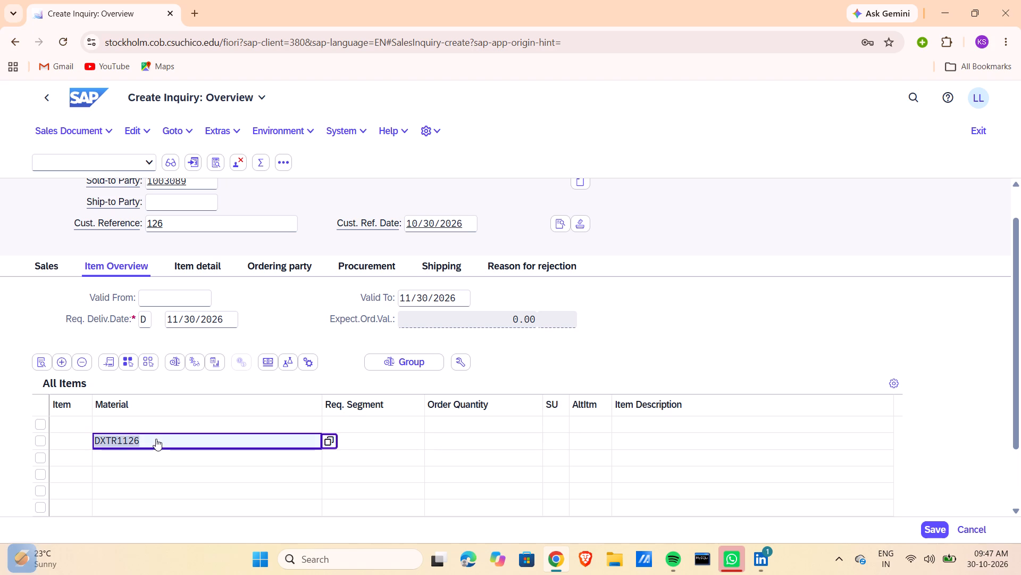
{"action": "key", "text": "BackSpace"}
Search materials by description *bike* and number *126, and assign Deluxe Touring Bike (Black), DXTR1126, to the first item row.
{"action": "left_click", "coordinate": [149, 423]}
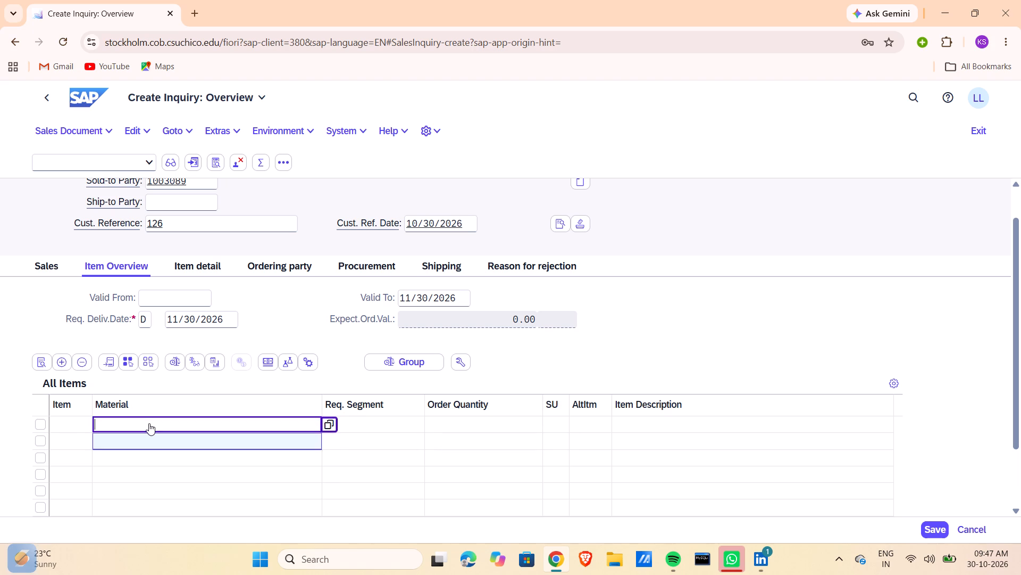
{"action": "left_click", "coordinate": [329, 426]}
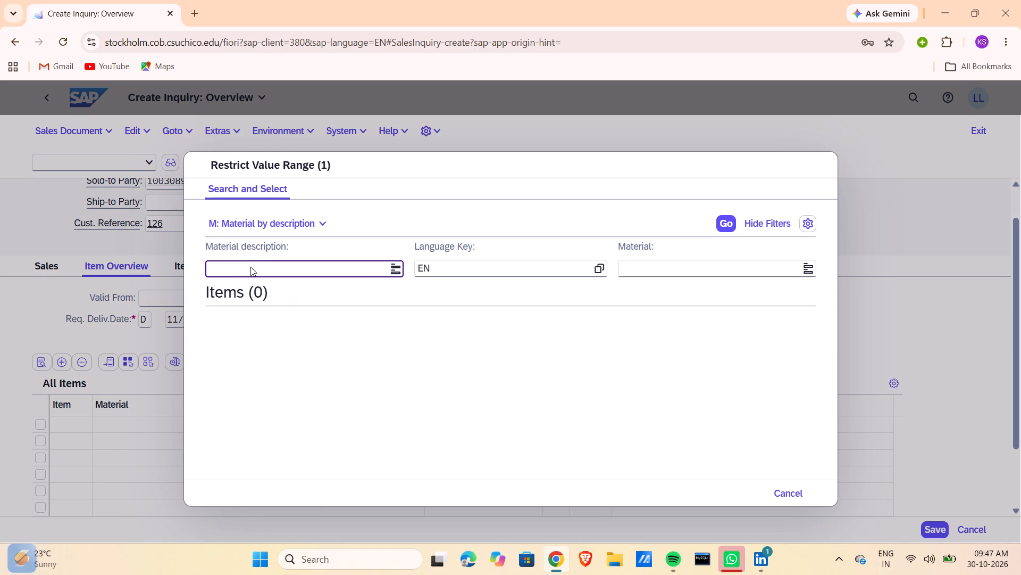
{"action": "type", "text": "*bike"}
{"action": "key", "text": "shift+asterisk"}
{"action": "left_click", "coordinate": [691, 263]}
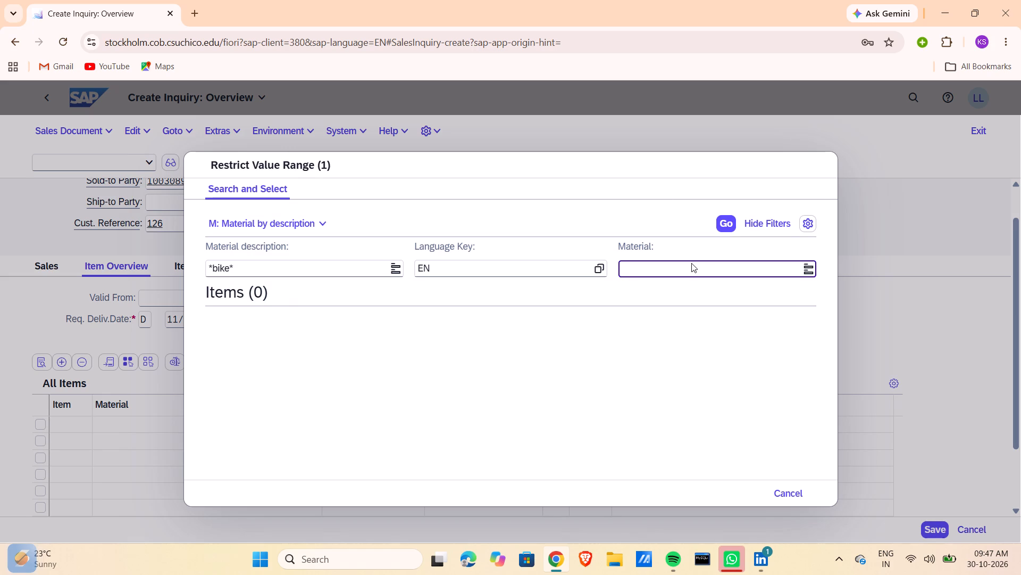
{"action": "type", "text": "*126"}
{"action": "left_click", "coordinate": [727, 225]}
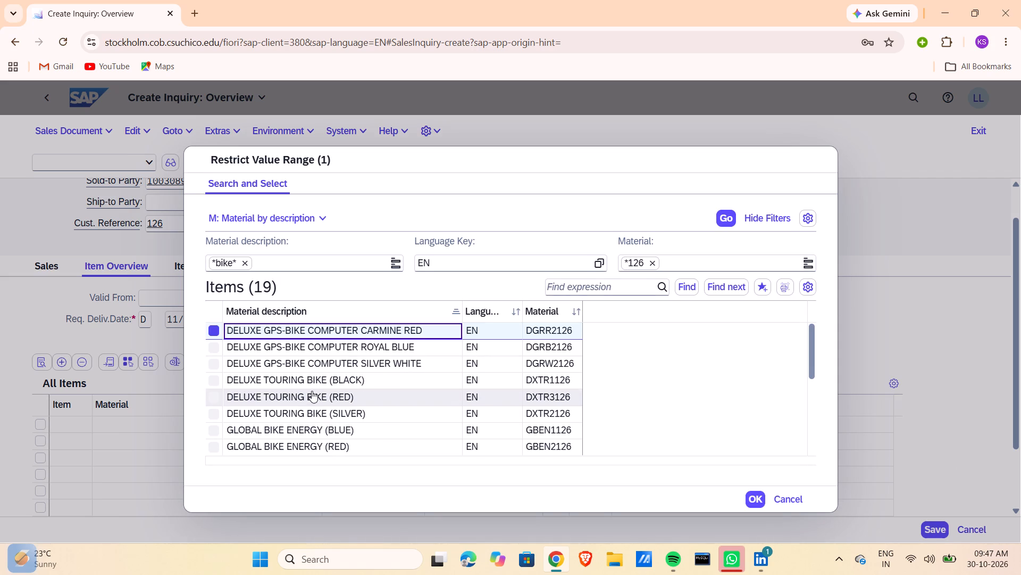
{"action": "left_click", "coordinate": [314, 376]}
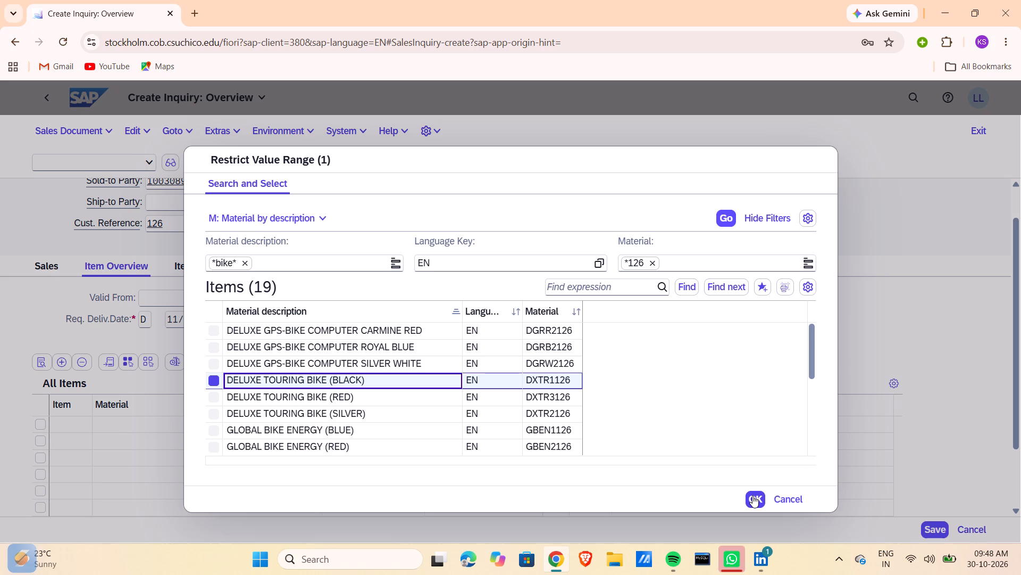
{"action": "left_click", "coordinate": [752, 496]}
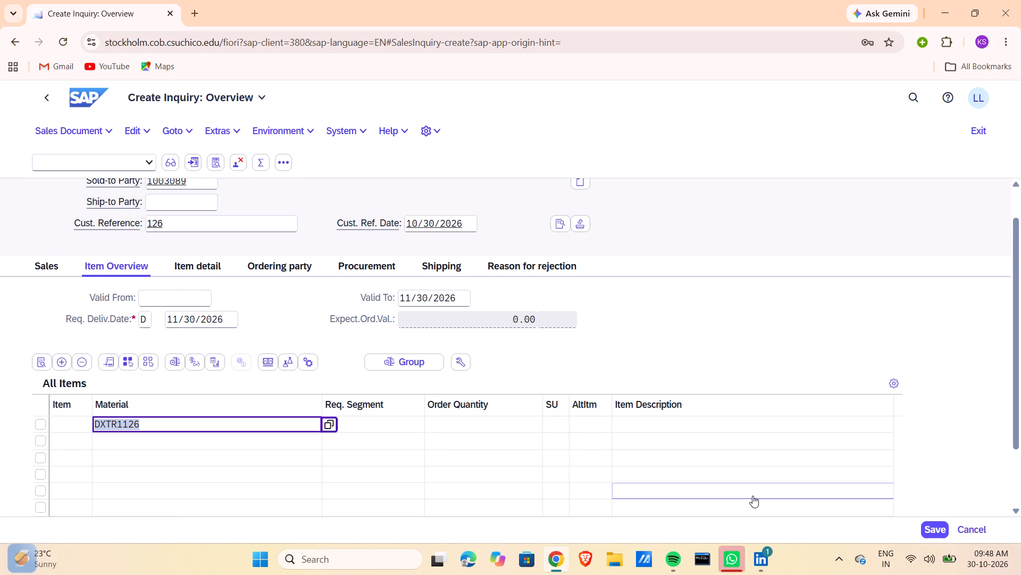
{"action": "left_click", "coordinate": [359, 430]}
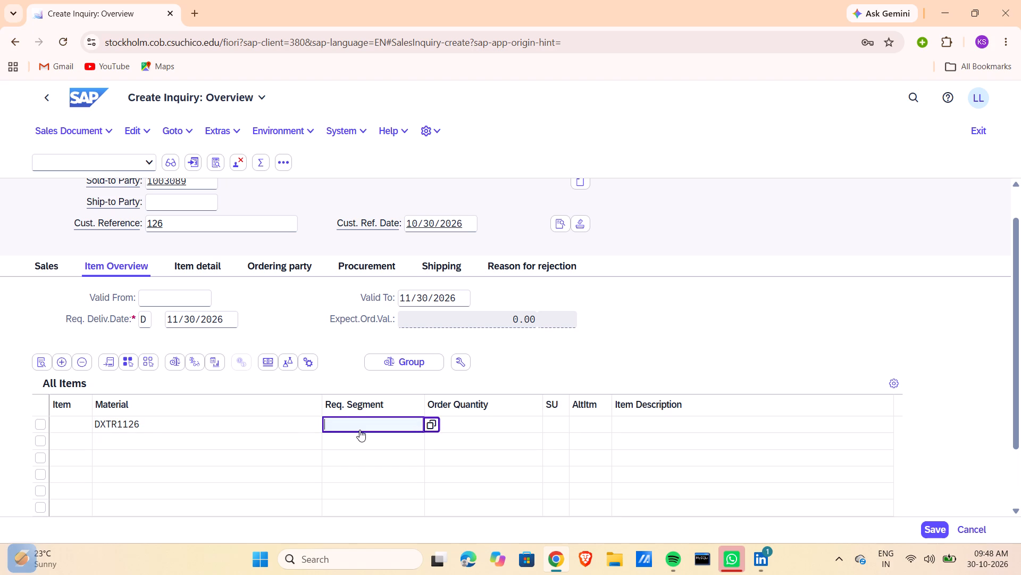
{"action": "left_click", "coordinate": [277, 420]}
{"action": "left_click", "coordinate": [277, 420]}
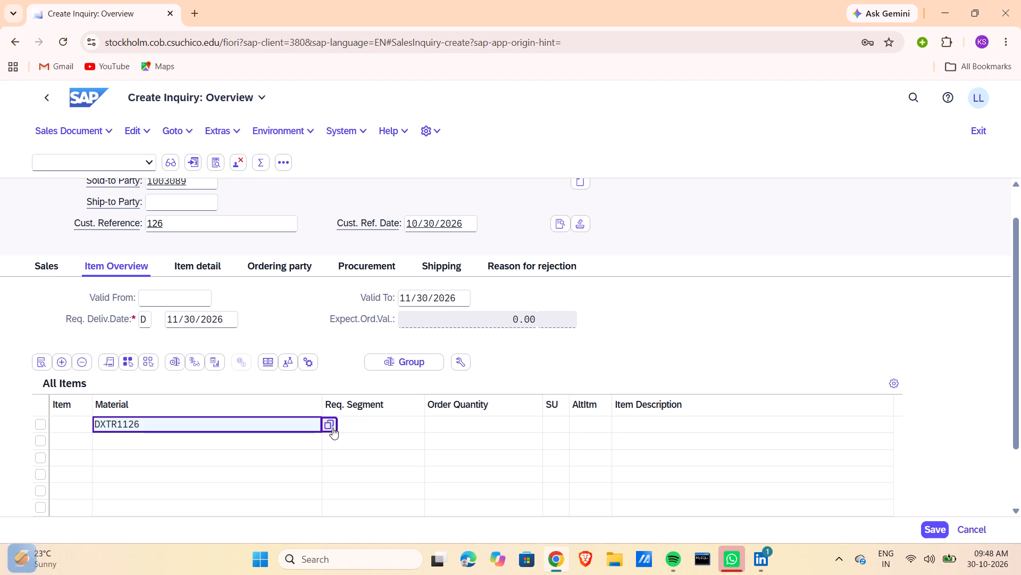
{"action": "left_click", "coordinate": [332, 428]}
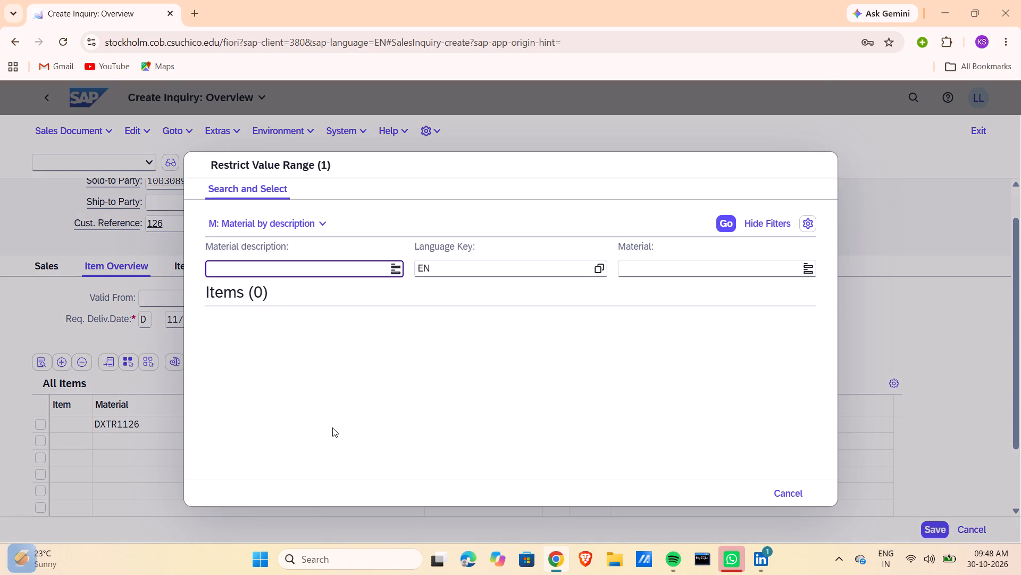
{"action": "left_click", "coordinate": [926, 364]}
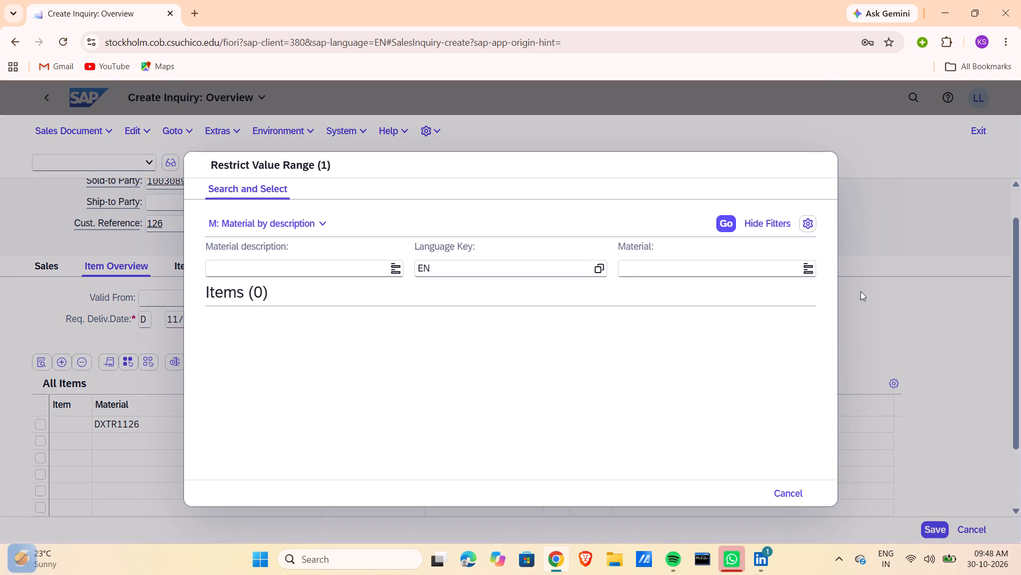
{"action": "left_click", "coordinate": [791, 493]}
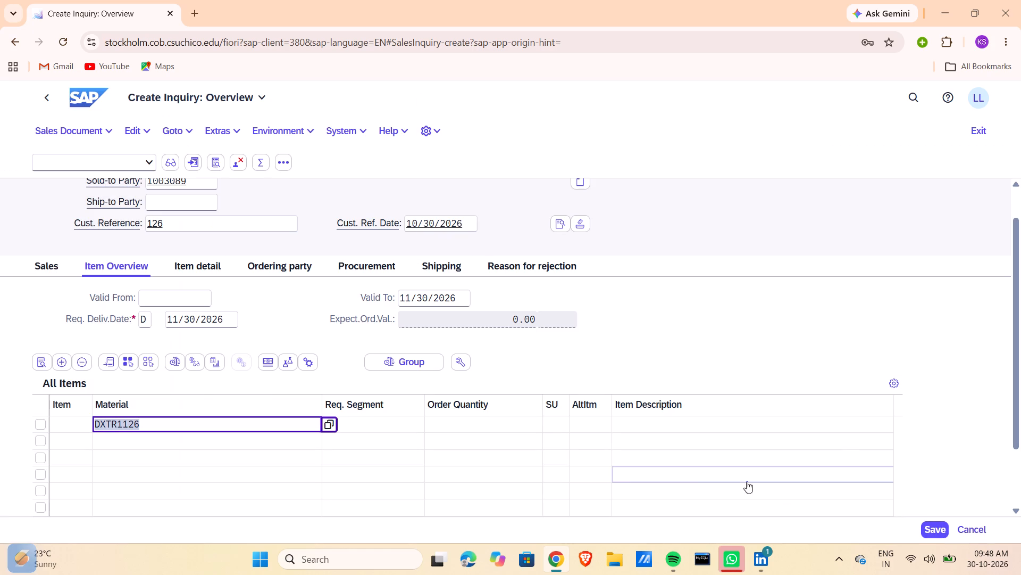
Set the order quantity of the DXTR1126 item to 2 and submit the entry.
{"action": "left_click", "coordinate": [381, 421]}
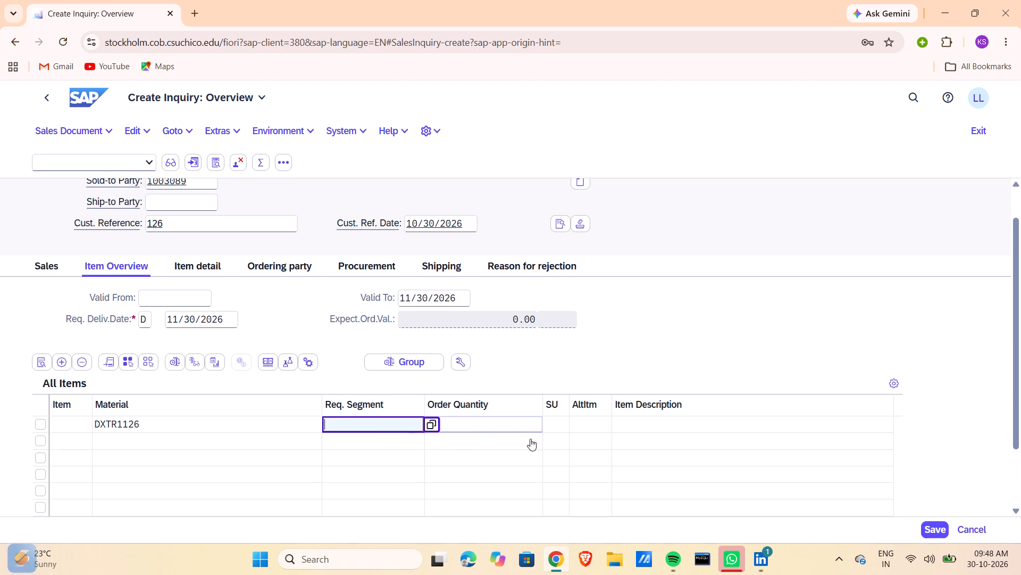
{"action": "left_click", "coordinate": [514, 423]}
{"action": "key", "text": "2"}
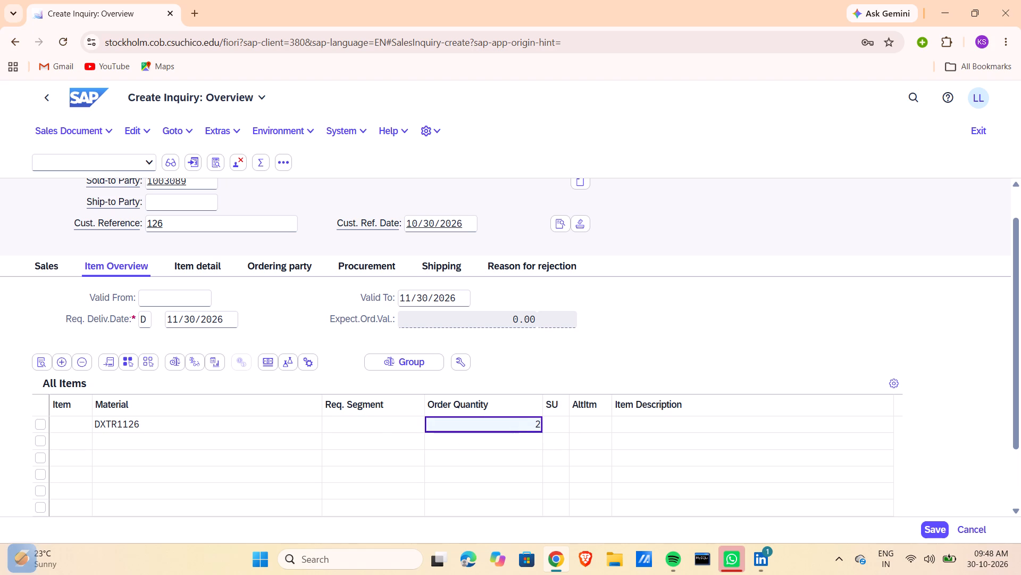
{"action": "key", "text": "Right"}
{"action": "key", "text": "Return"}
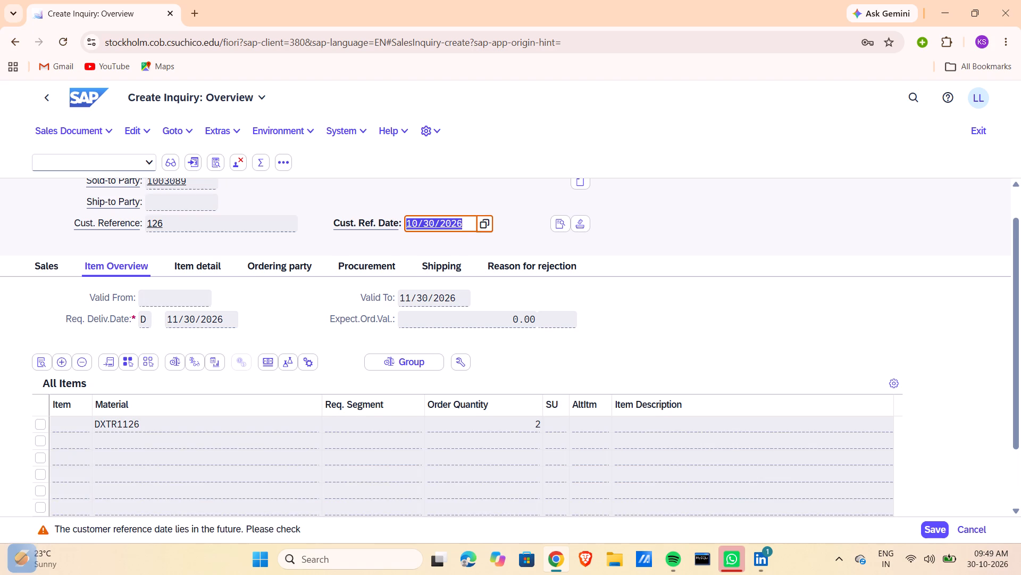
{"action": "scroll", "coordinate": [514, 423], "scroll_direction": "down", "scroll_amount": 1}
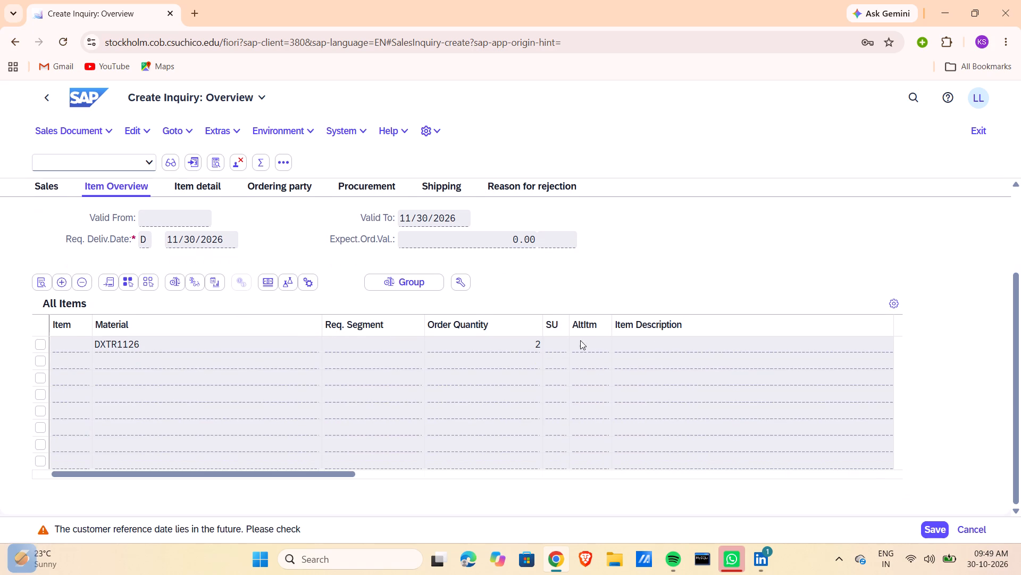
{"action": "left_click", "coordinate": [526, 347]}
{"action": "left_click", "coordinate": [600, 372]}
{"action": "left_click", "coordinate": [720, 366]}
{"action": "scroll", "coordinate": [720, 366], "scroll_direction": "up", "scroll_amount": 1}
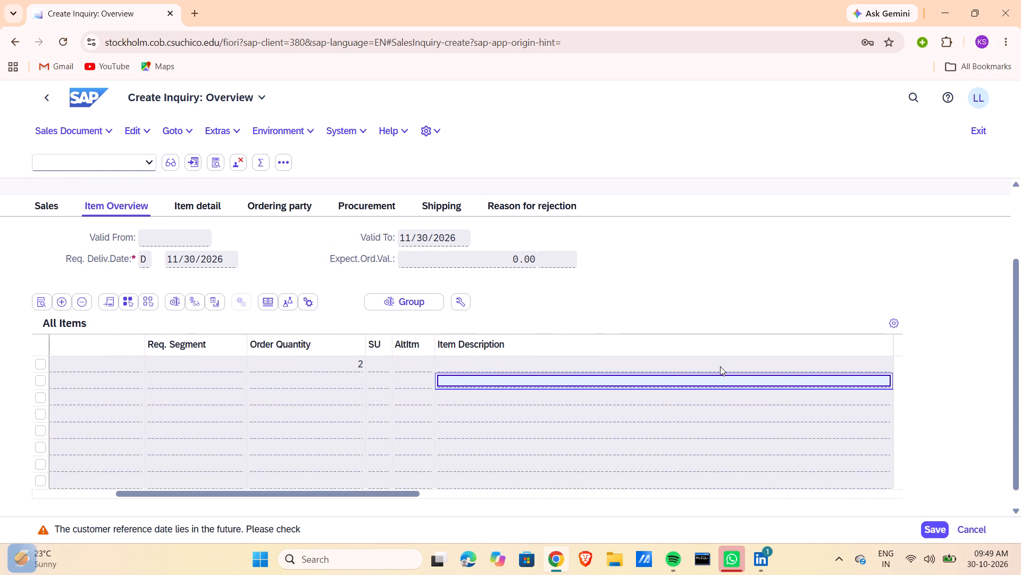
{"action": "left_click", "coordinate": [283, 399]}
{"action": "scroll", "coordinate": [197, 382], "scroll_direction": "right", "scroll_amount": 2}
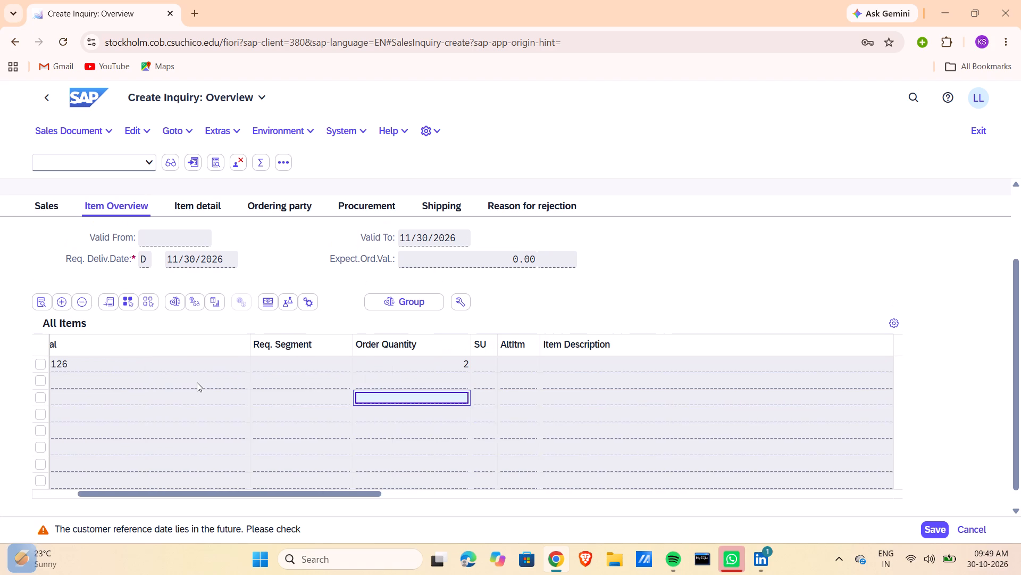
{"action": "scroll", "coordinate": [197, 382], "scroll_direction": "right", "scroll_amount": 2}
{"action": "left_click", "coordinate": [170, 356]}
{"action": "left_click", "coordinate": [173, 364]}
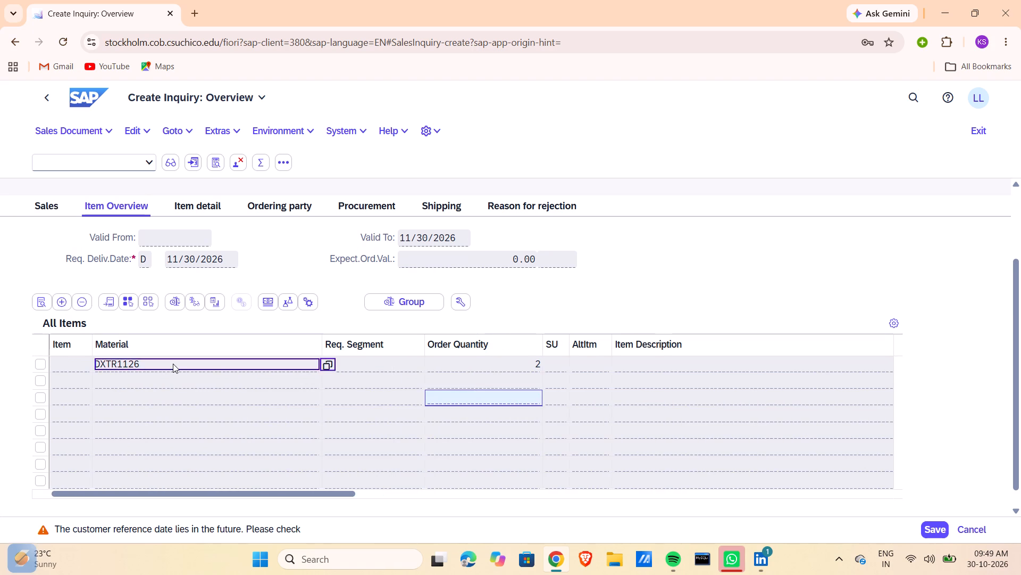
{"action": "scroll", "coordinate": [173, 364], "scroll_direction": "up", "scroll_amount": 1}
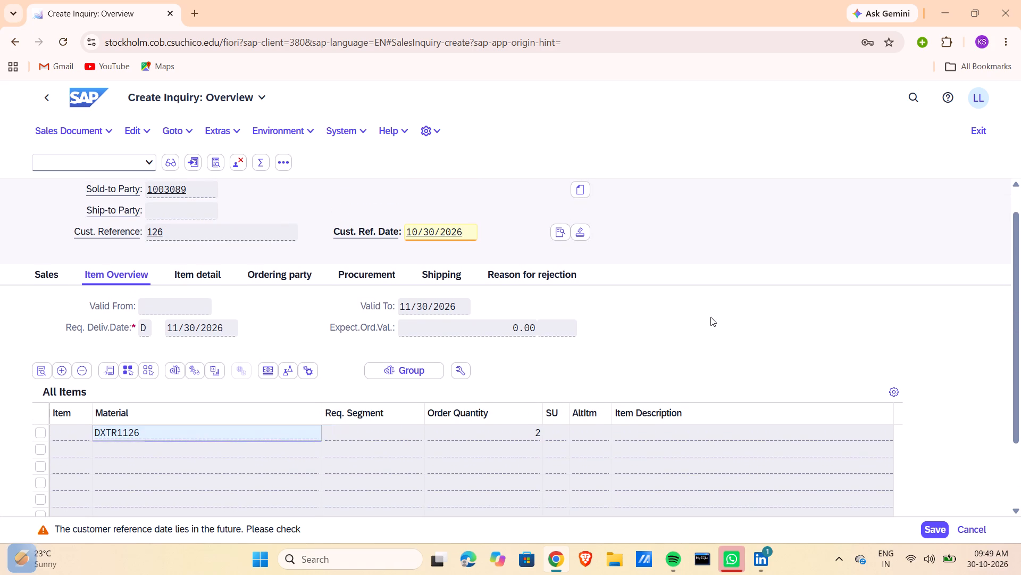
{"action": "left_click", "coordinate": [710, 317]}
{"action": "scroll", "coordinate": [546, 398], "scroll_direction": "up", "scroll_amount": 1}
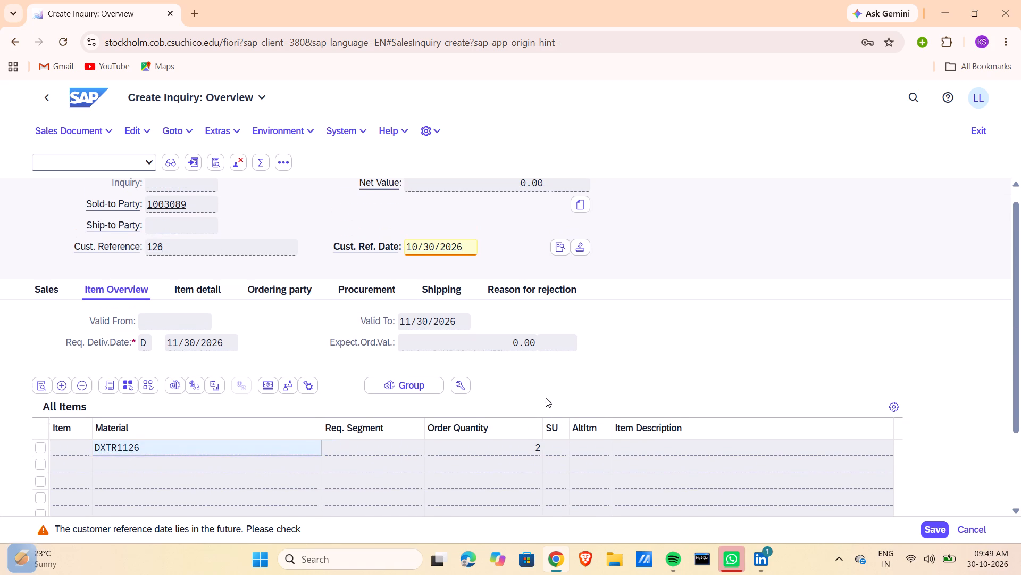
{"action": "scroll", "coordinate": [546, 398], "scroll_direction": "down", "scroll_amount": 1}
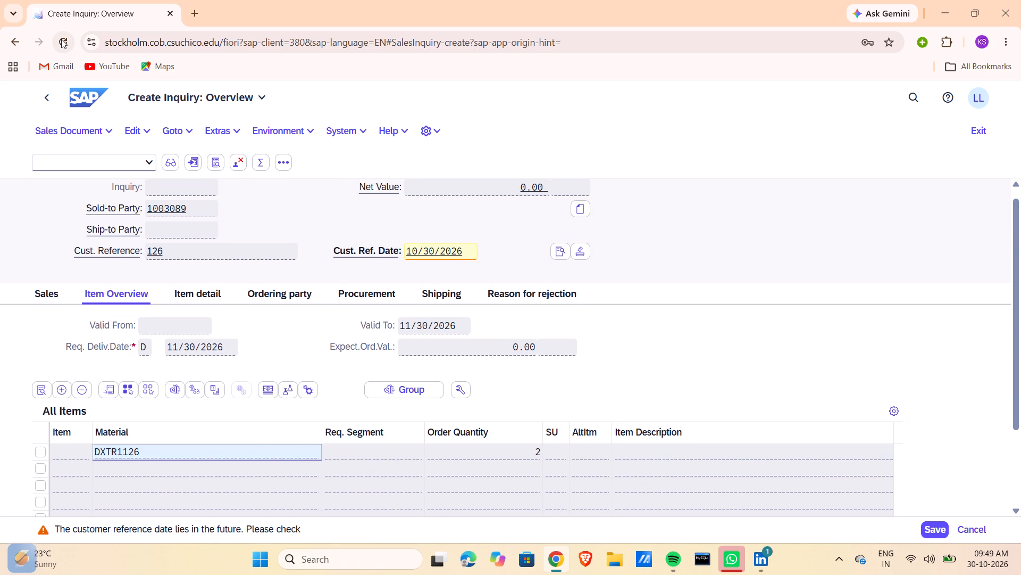
Reload the page to discard the draft and start a new IN inquiry for UE00, WH and BI.
{"action": "left_click", "coordinate": [61, 39]}
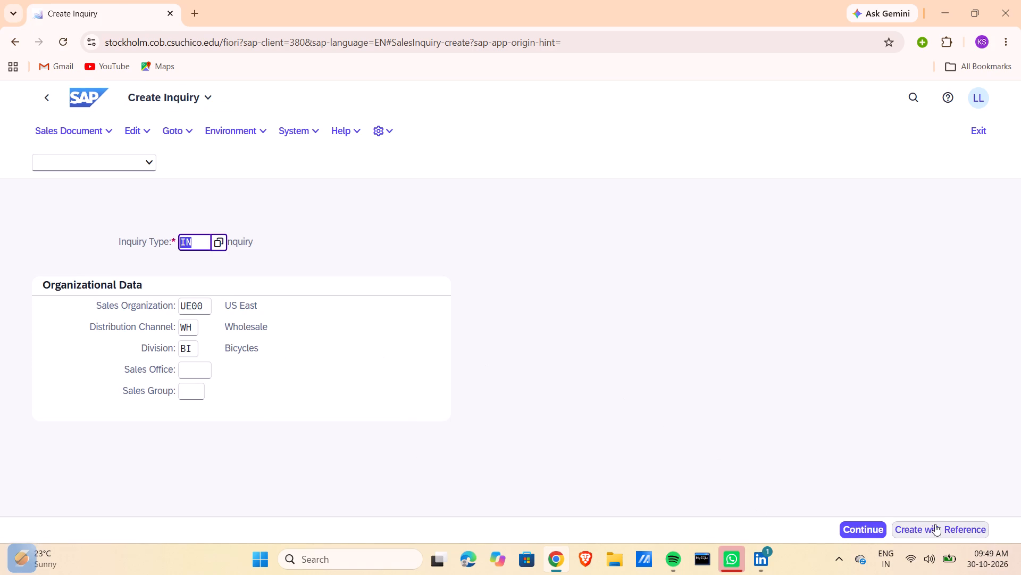
{"action": "left_click", "coordinate": [851, 525]}
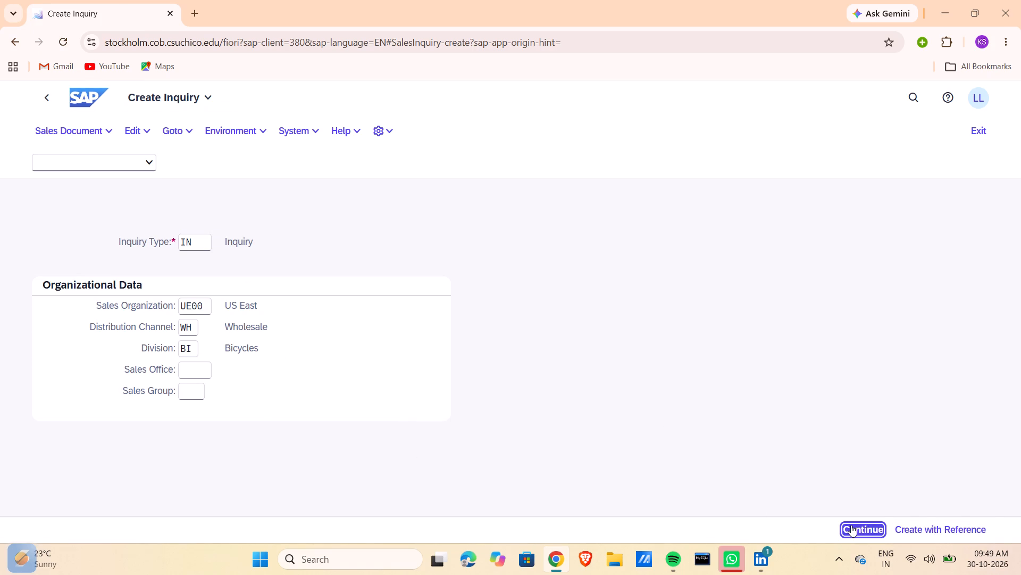
{"action": "scroll", "coordinate": [615, 403], "scroll_direction": "down", "scroll_amount": 1}
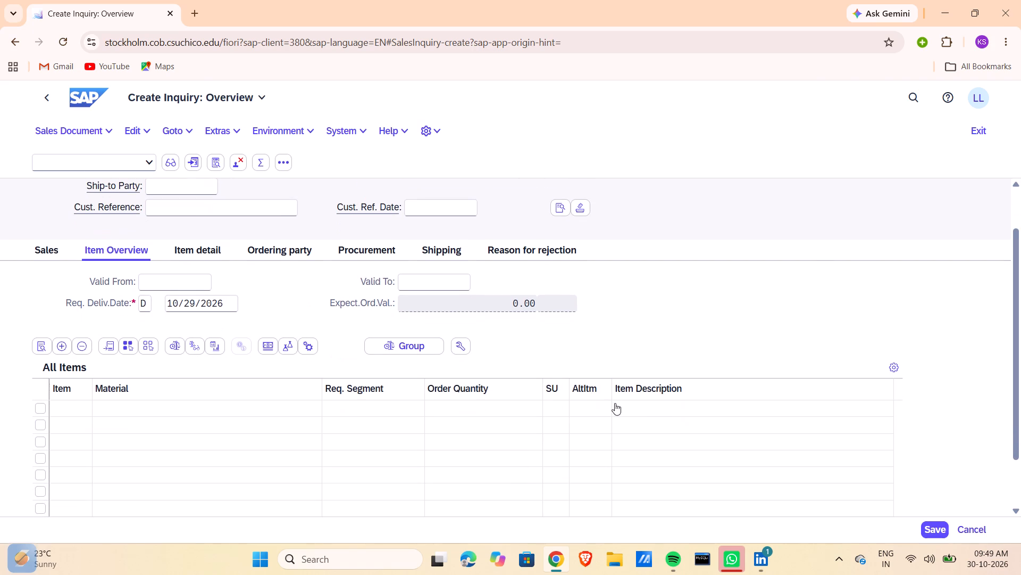
{"action": "scroll", "coordinate": [615, 403], "scroll_direction": "up", "scroll_amount": 1}
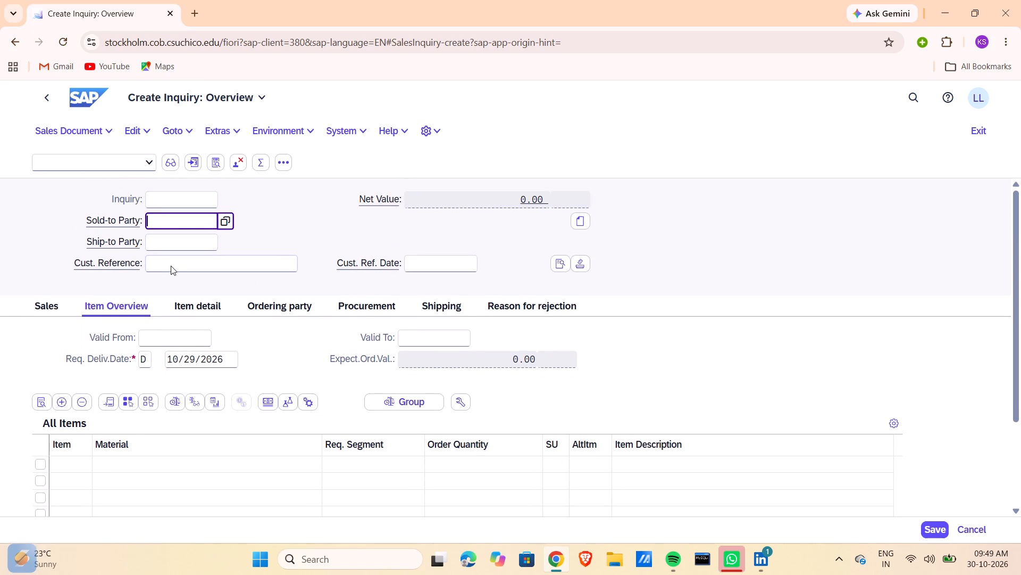
Enter 126 as the customer reference and 1003089 as the inquiry number in the new inquiry's header.
{"action": "left_click", "coordinate": [171, 266]}
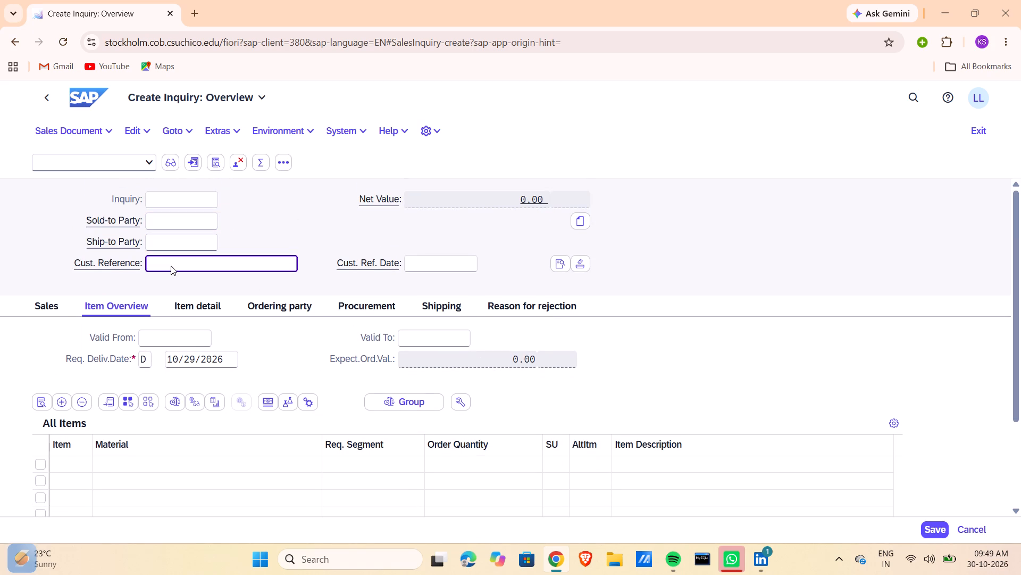
{"action": "key", "text": "1"}
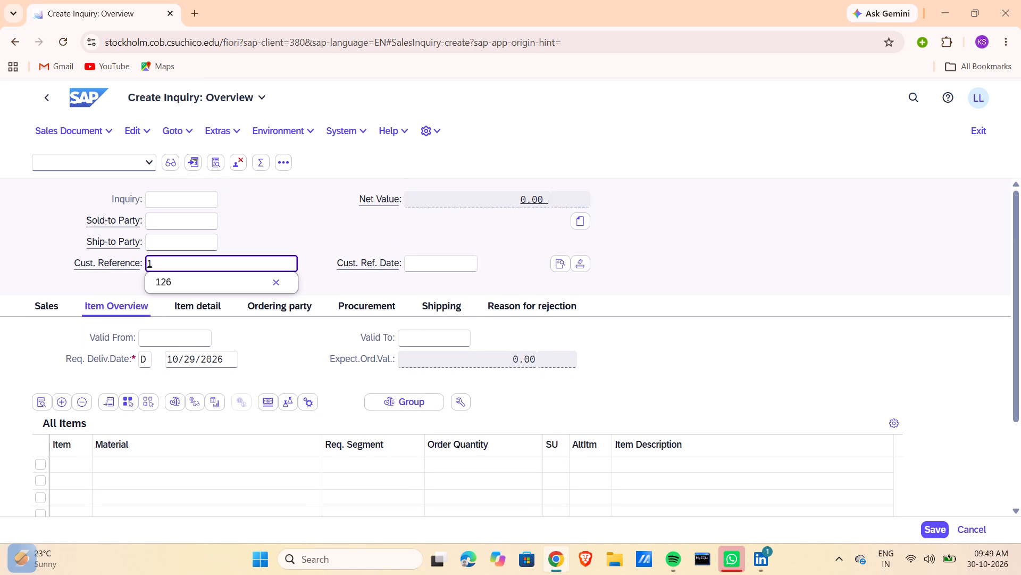
{"action": "type", "text": "26"}
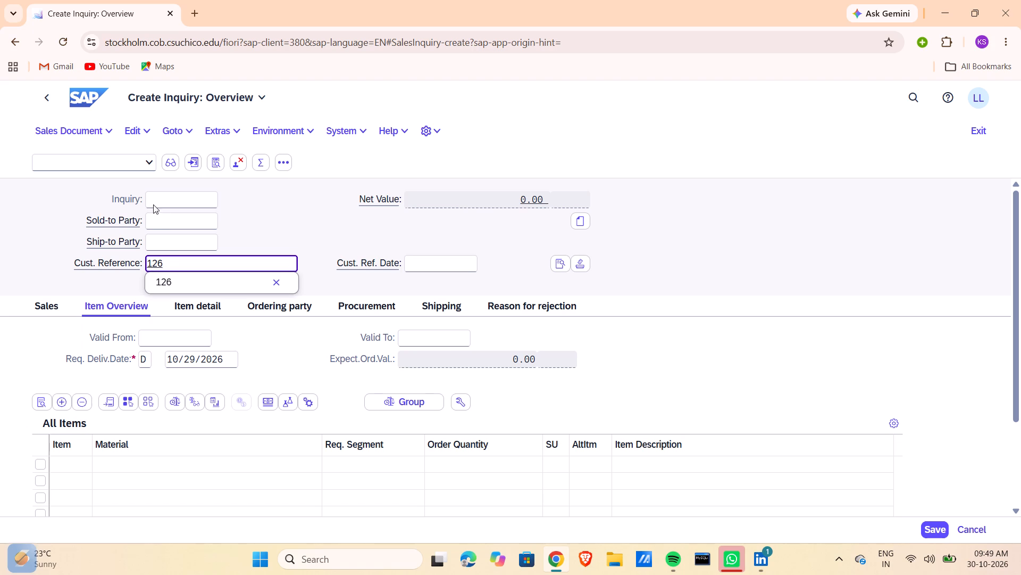
{"action": "left_click", "coordinate": [162, 199]}
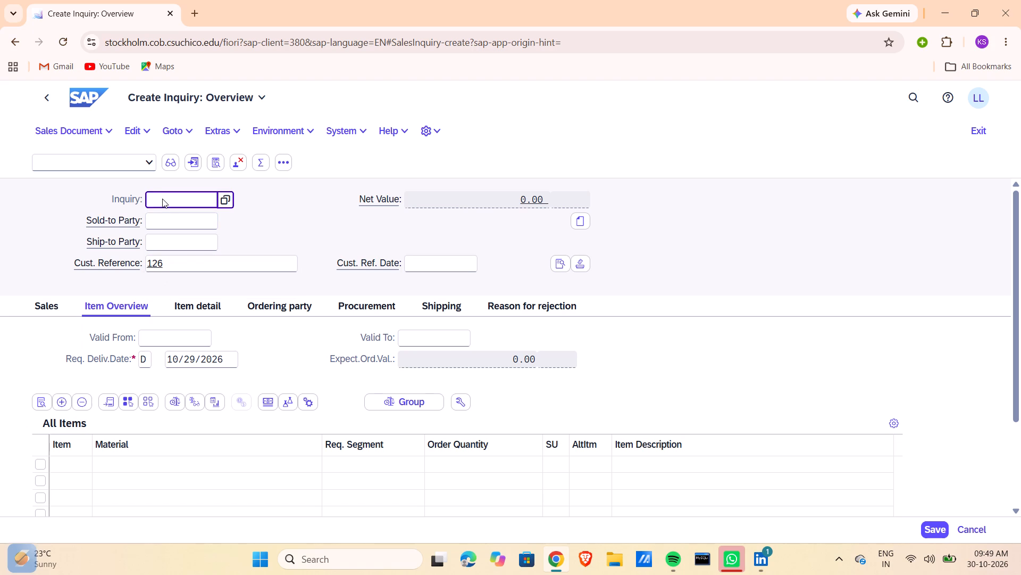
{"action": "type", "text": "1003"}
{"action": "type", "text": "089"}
Set the inquiry's customer reference date to 10/30/2026 from the calendar.
{"action": "left_click", "coordinate": [435, 267]}
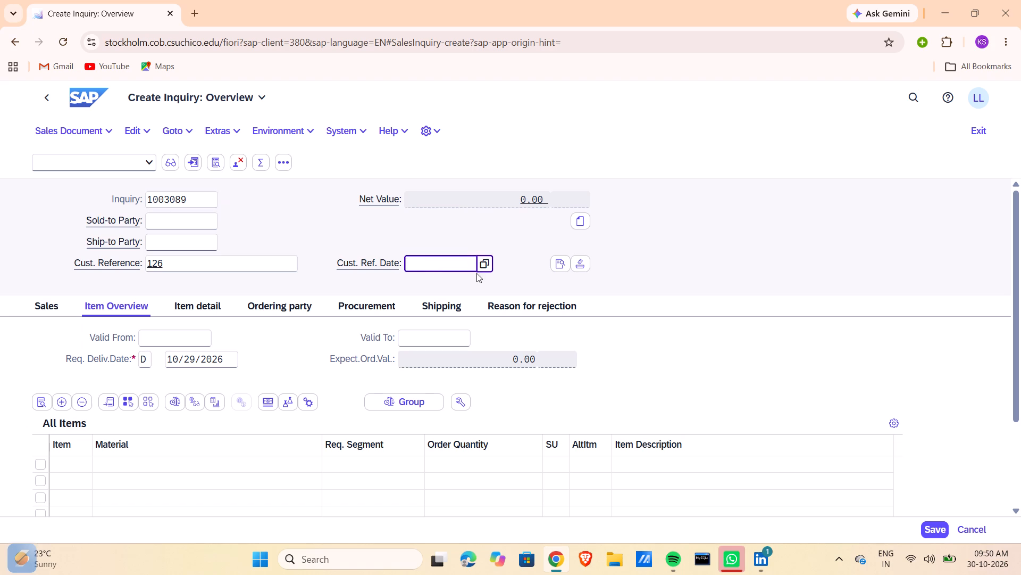
{"action": "left_click", "coordinate": [481, 266]}
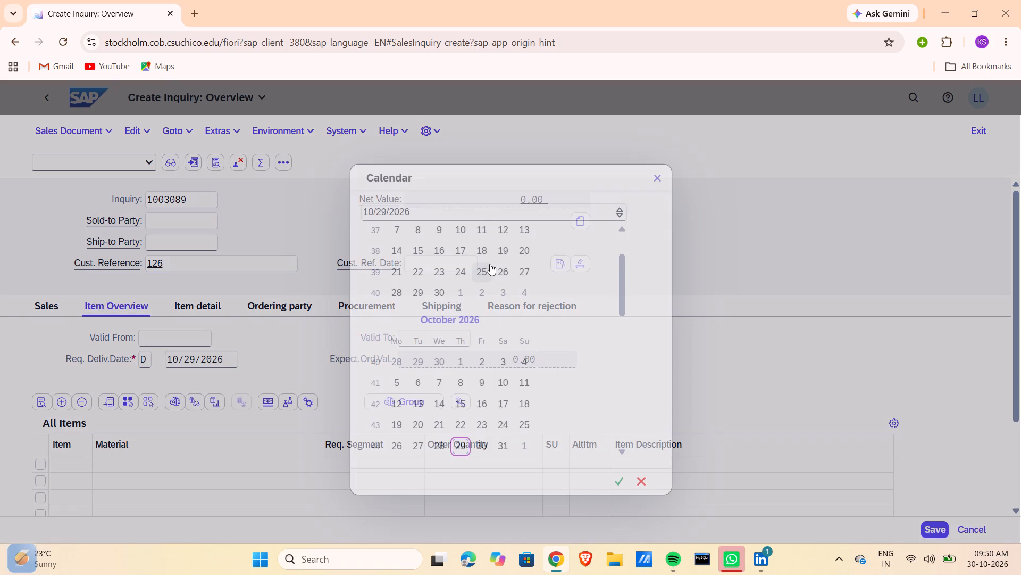
{"action": "left_click", "coordinate": [483, 449]}
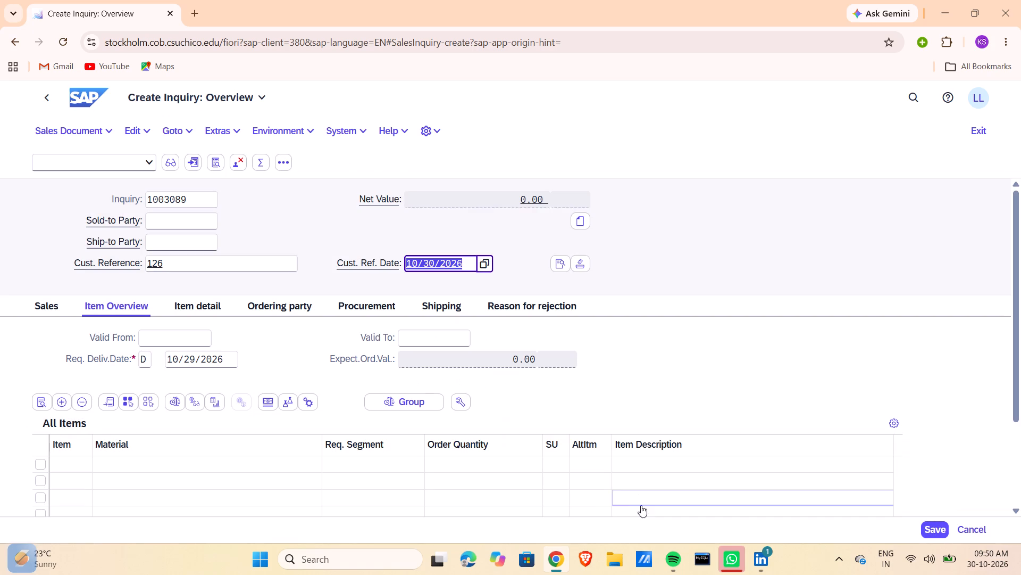
Set the inquiry's Valid To date to 11/30/2026 from the calendar.
{"action": "left_click_drag", "start_coordinate": [410, 327], "coordinate": [414, 341]}
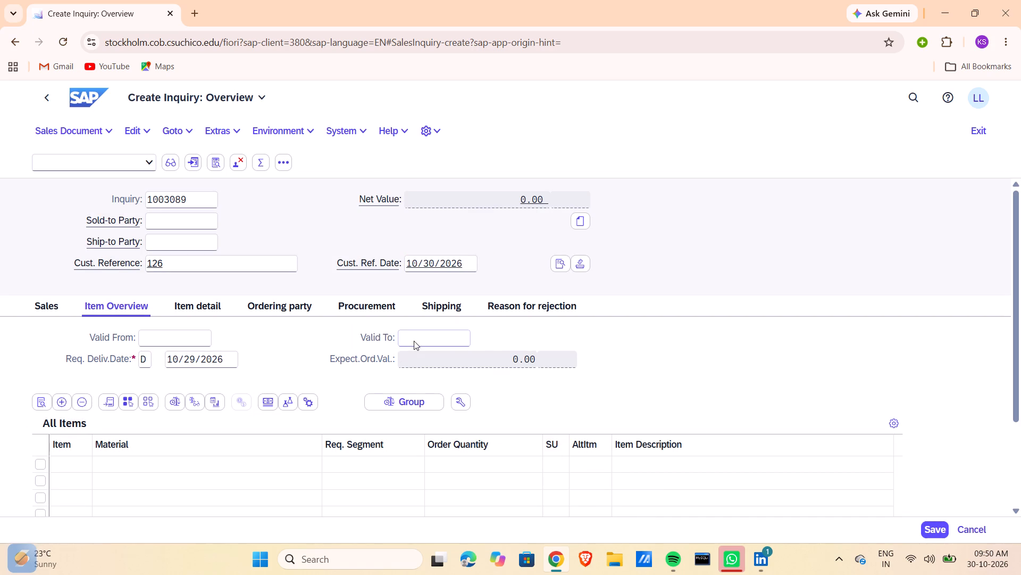
{"action": "left_click_drag", "start_coordinate": [414, 341], "coordinate": [414, 343]}
{"action": "left_click", "coordinate": [414, 343]}
{"action": "left_click", "coordinate": [476, 341]}
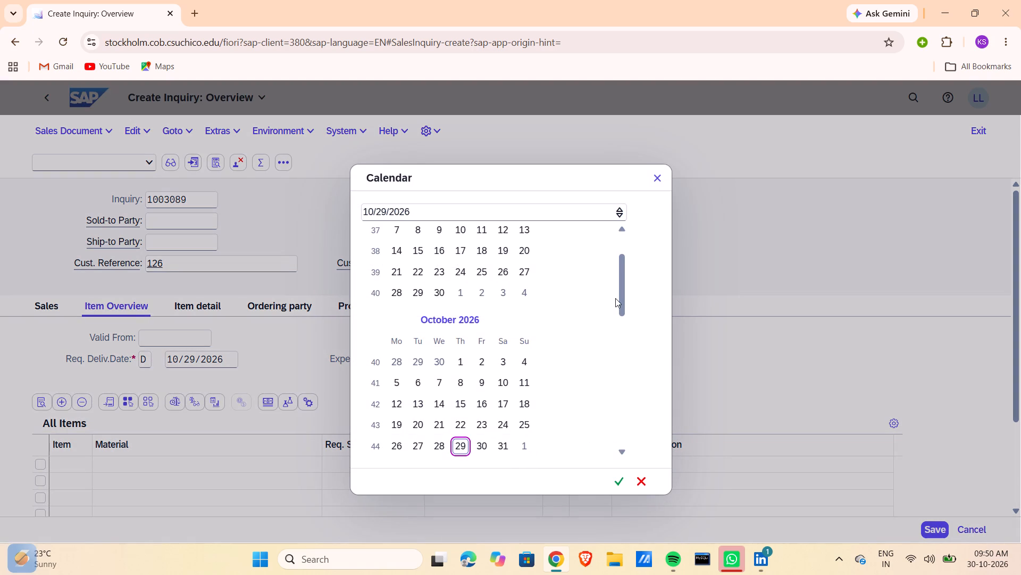
{"action": "left_click_drag", "start_coordinate": [619, 298], "coordinate": [626, 364]}
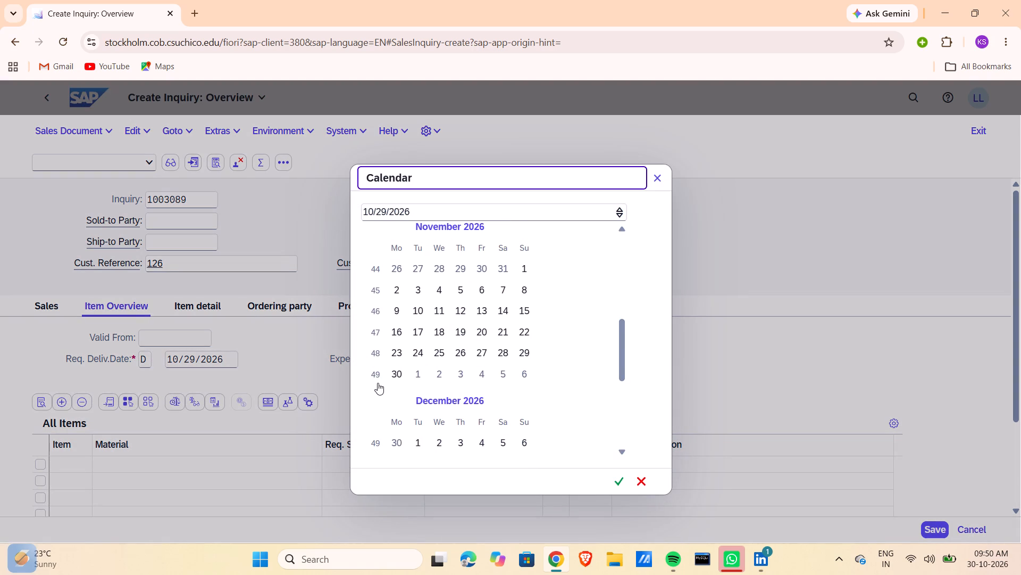
{"action": "left_click", "coordinate": [398, 372]}
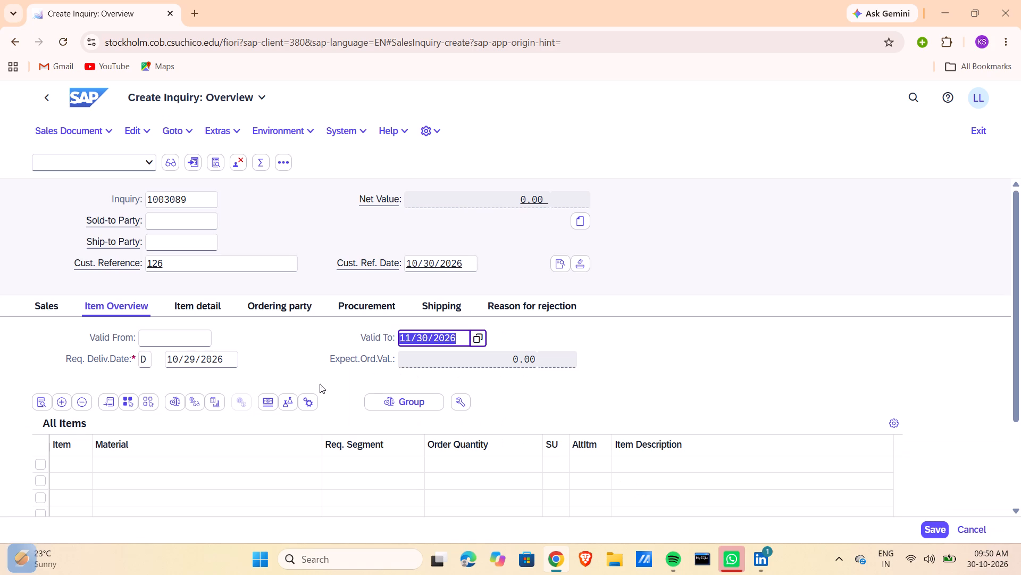
Set the inquiry's Valid From date to 11/30/2026 from the calendar.
{"action": "left_click", "coordinate": [179, 338]}
{"action": "left_click", "coordinate": [224, 341]}
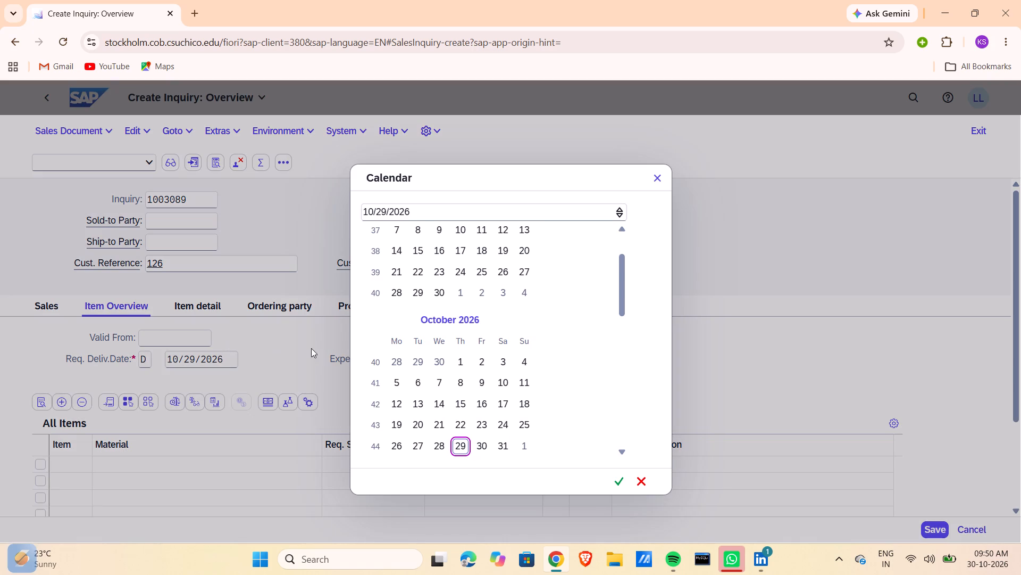
{"action": "left_click_drag", "start_coordinate": [622, 293], "coordinate": [624, 332]}
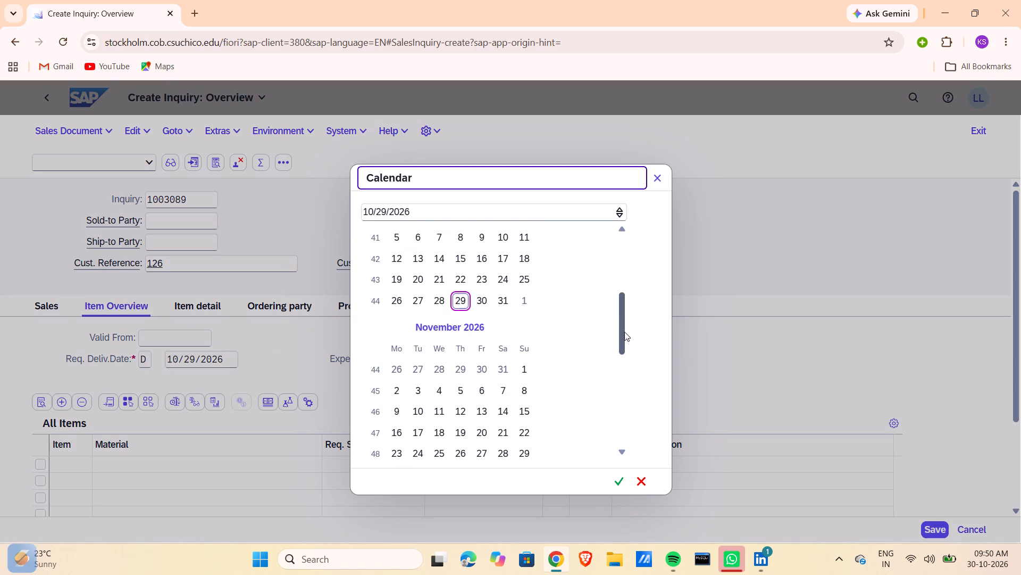
{"action": "left_click_drag", "start_coordinate": [624, 332], "coordinate": [624, 332]}
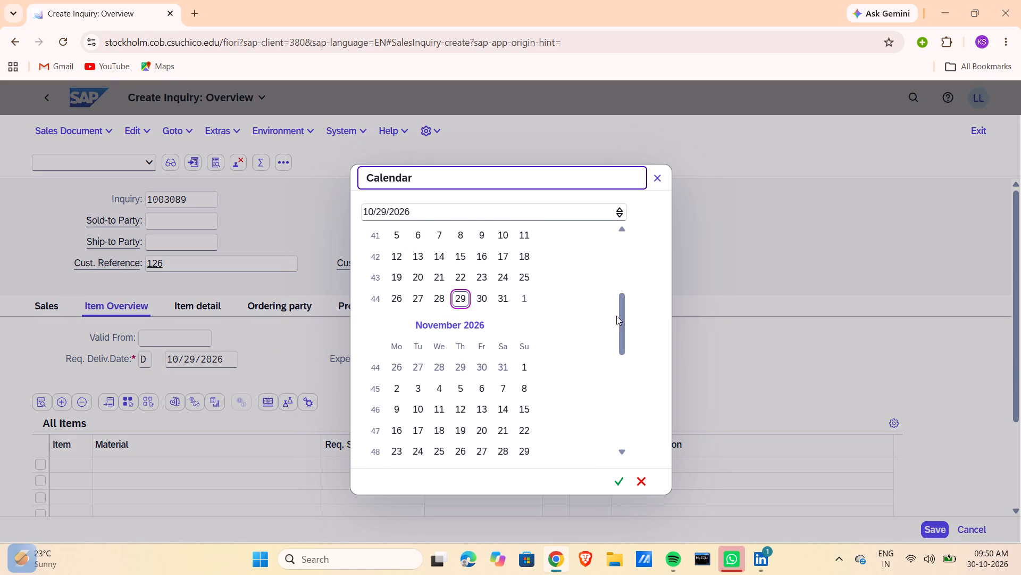
{"action": "left_click_drag", "start_coordinate": [620, 310], "coordinate": [622, 325]}
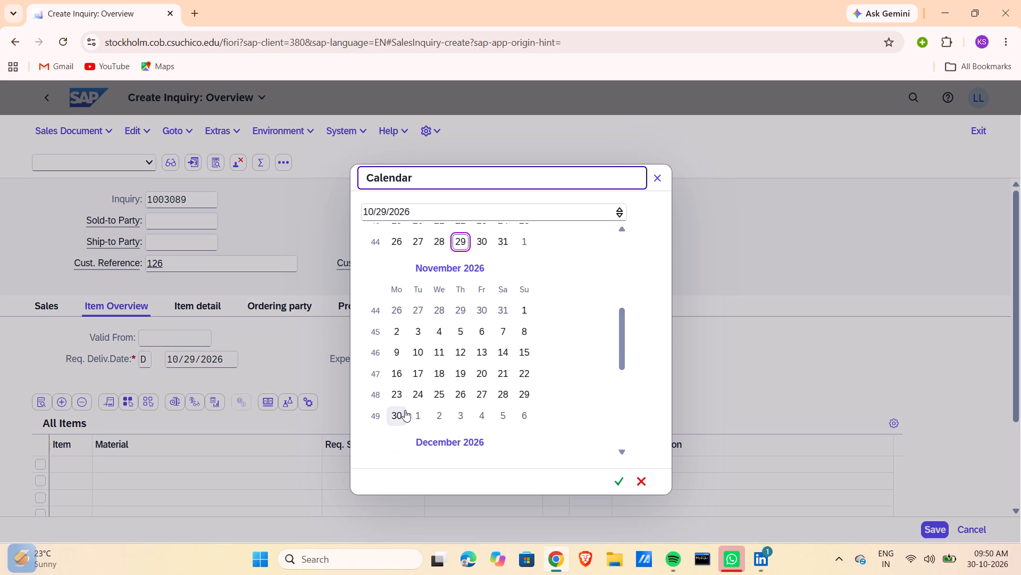
{"action": "left_click", "coordinate": [400, 412]}
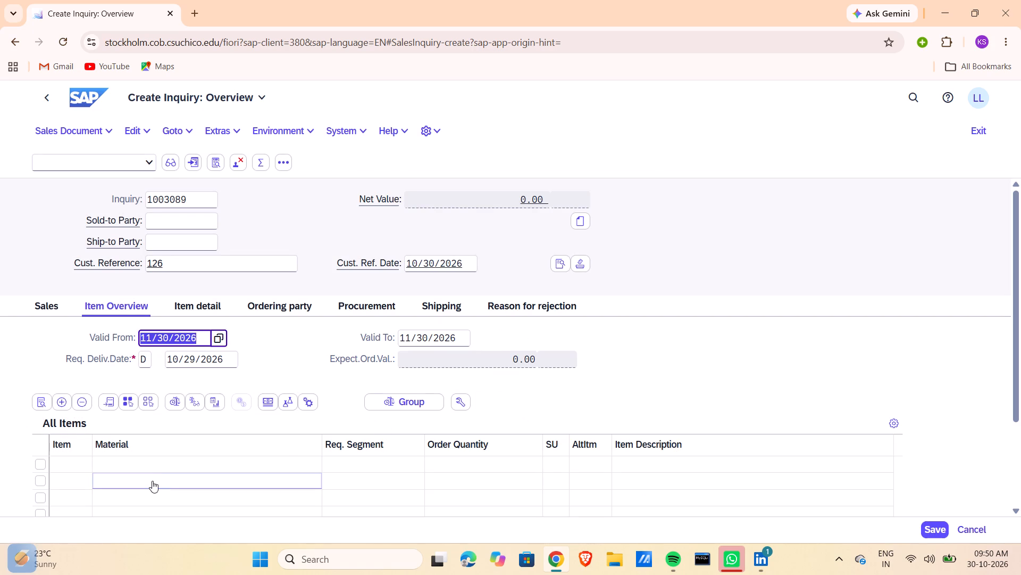
Search materials by description *bike* and number *126, and assign Deluxe Touring Bike (Black), DXTR1126, to the first item row.
{"action": "left_click", "coordinate": [148, 465]}
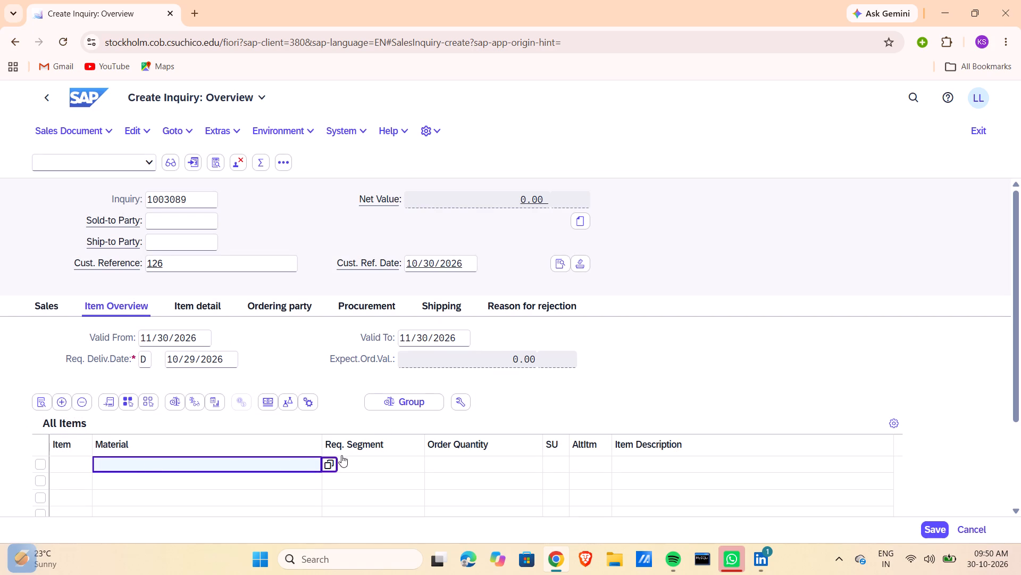
{"action": "left_click", "coordinate": [331, 463]}
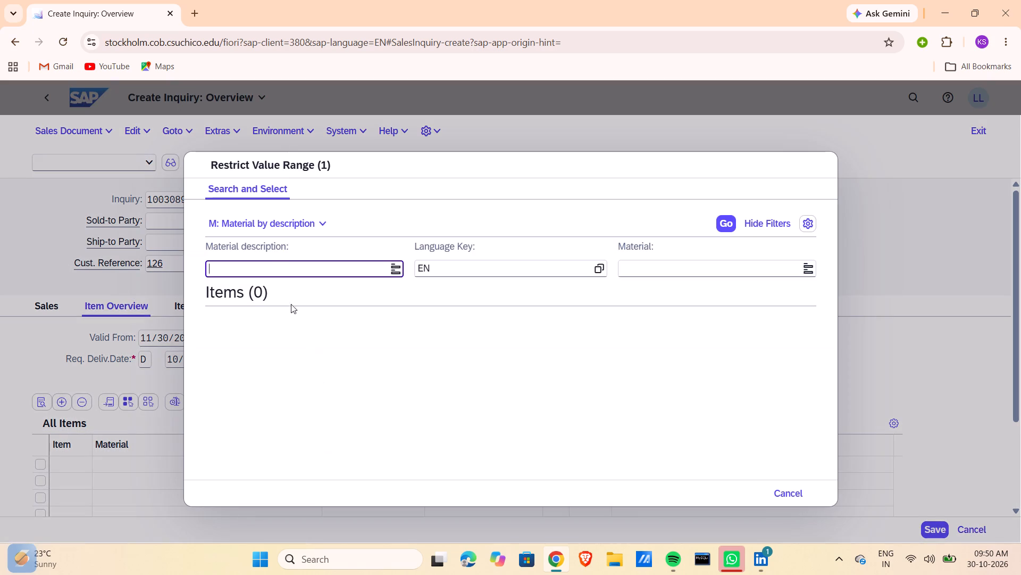
{"action": "left_click", "coordinate": [264, 269]}
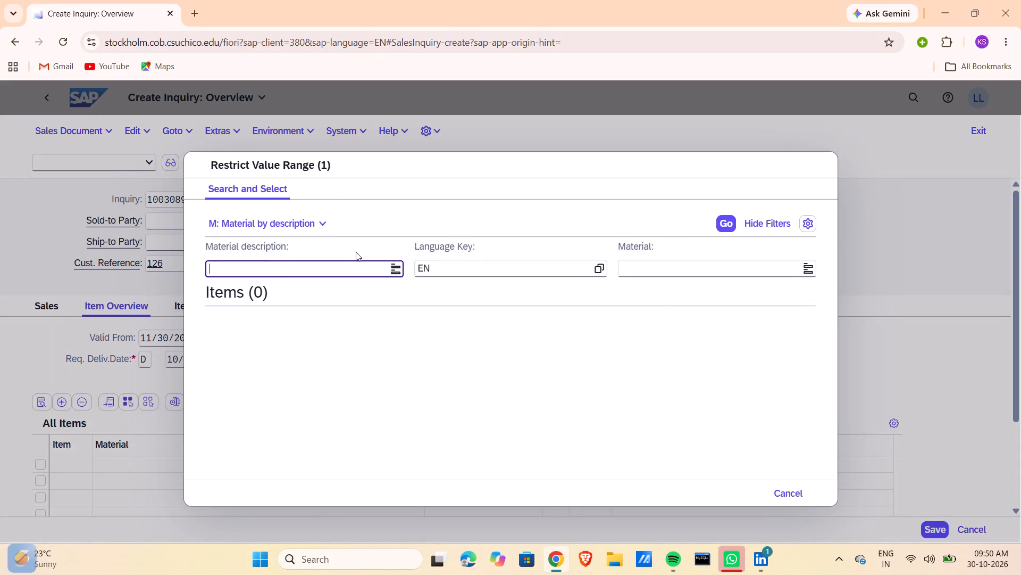
{"action": "left_click", "coordinate": [315, 265]}
{"action": "type", "text": "*bike*"}
{"action": "left_click", "coordinate": [700, 262]}
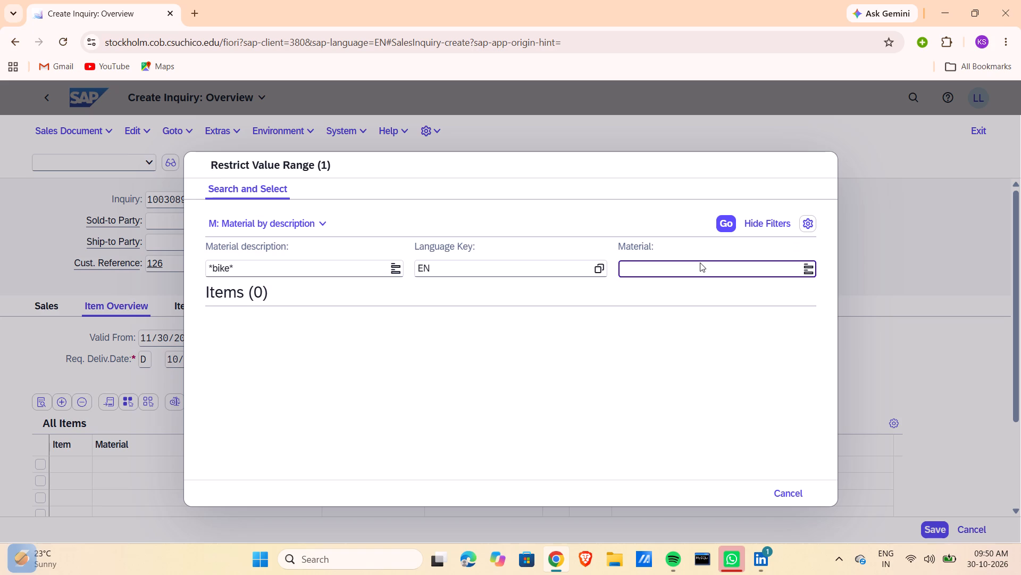
{"action": "type", "text": "*126"}
{"action": "key", "text": "Return"}
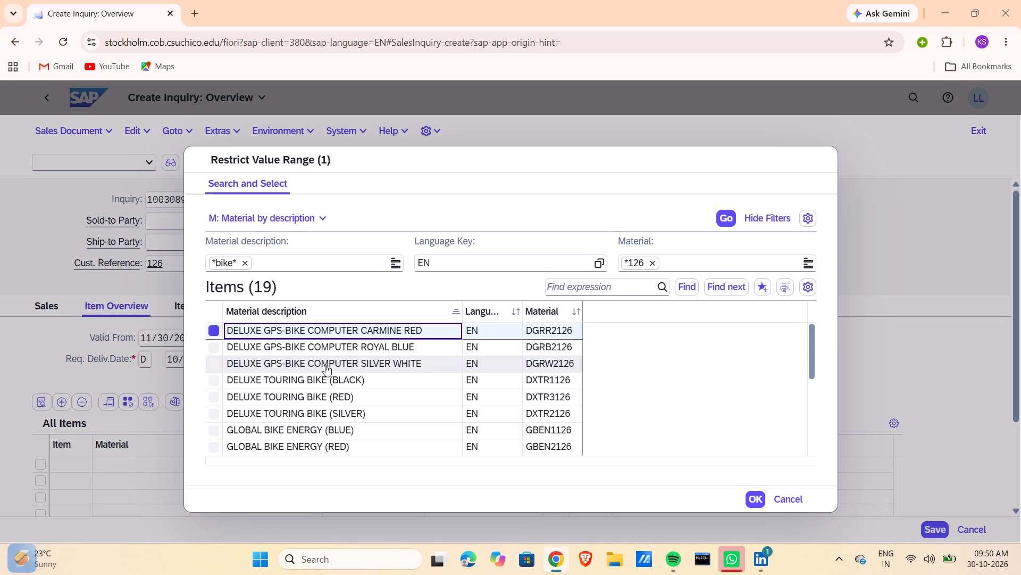
{"action": "left_click", "coordinate": [322, 379]}
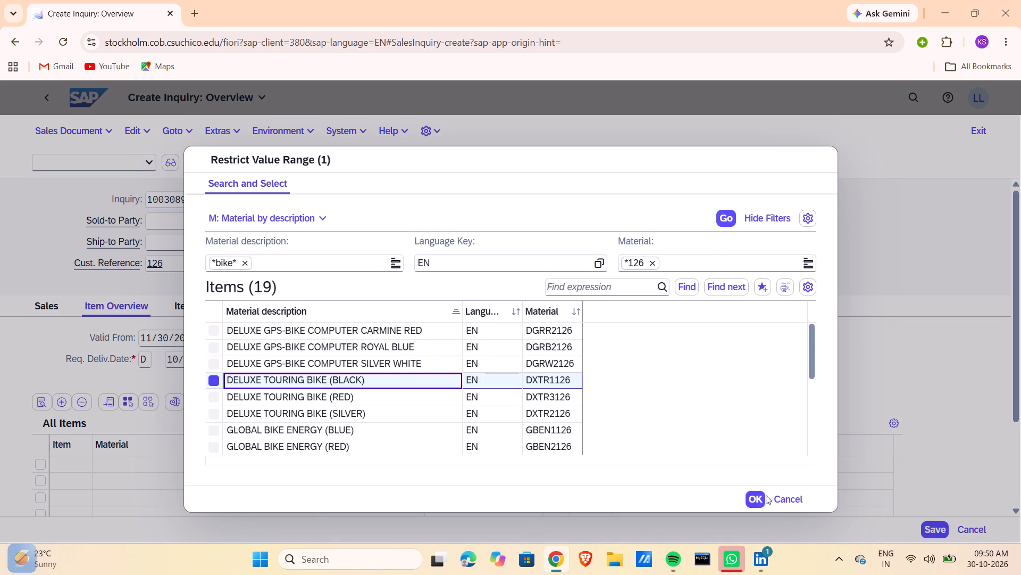
{"action": "left_click", "coordinate": [756, 495]}
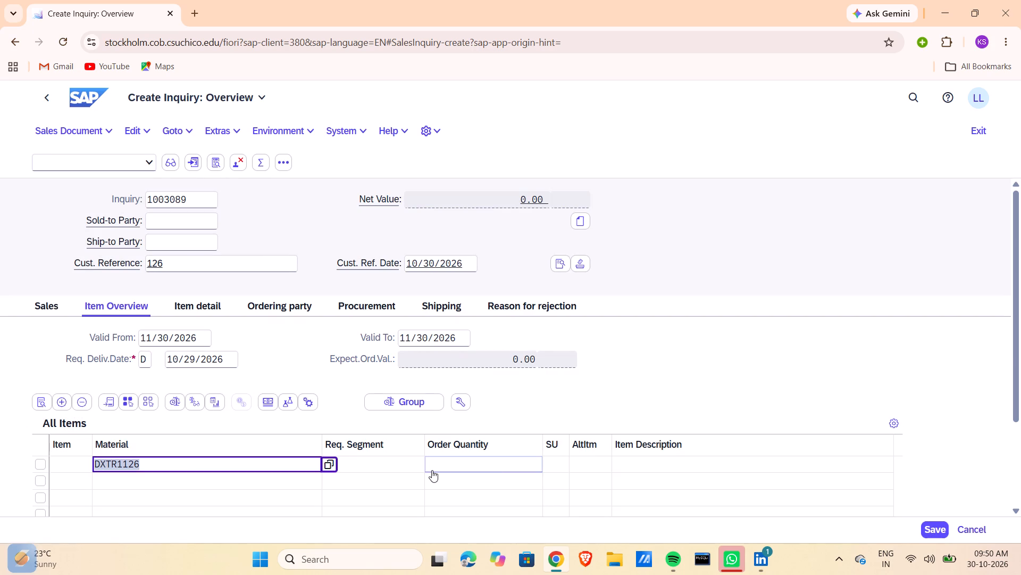
Set the order quantity of the DXTR1126 item to 2.
{"action": "left_click", "coordinate": [492, 463]}
{"action": "key", "text": "2"}
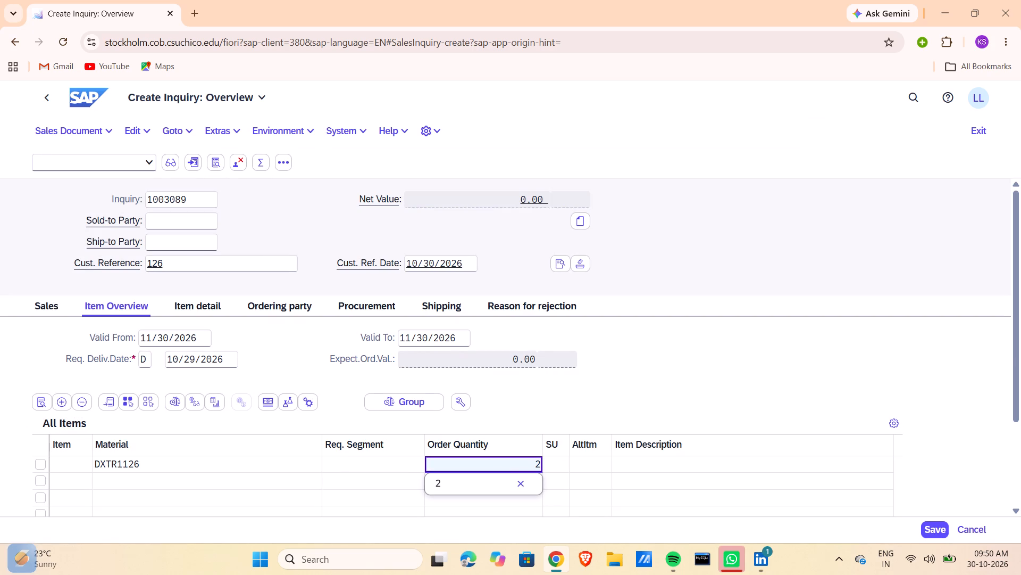
{"action": "left_click", "coordinate": [454, 490]}
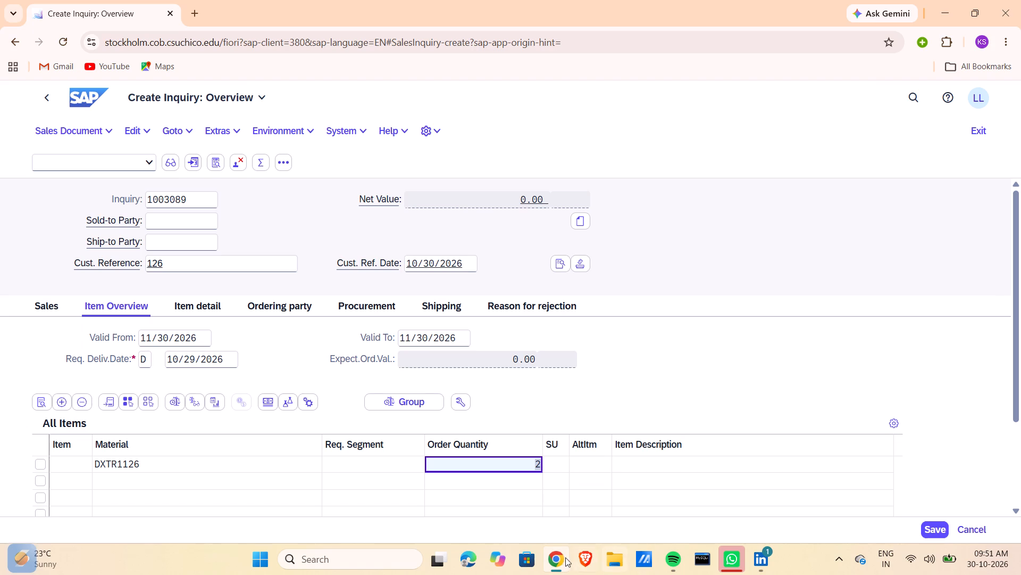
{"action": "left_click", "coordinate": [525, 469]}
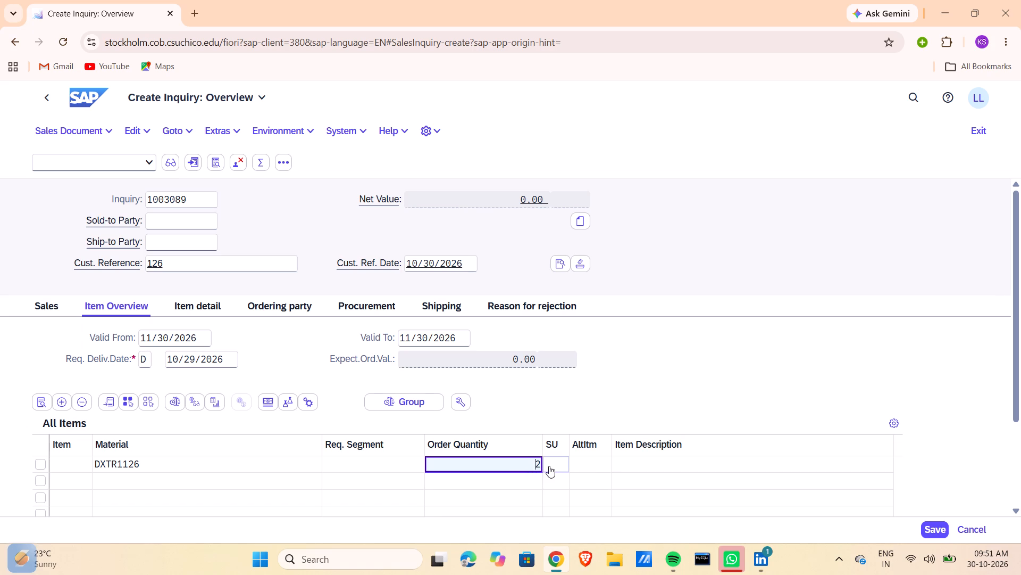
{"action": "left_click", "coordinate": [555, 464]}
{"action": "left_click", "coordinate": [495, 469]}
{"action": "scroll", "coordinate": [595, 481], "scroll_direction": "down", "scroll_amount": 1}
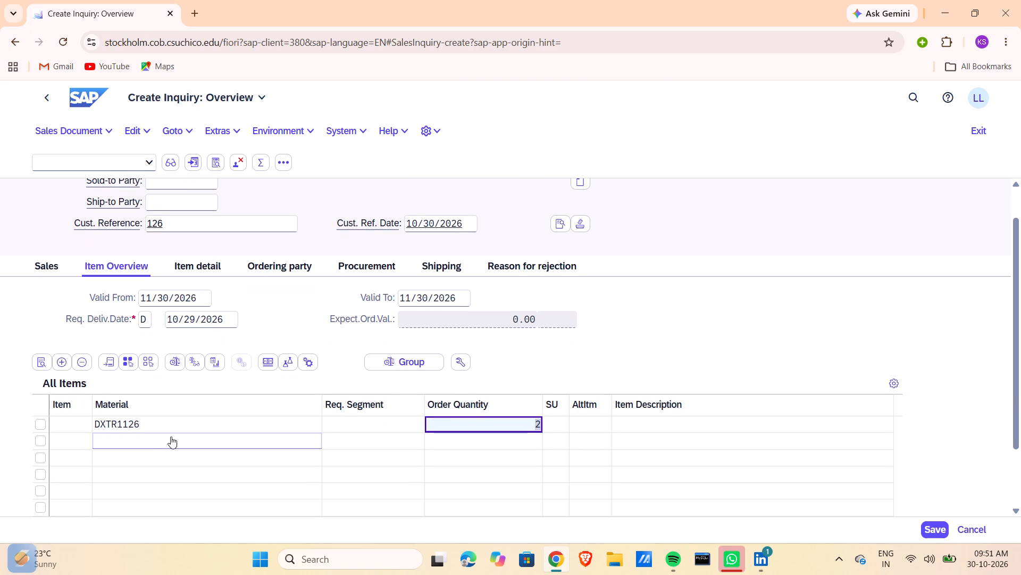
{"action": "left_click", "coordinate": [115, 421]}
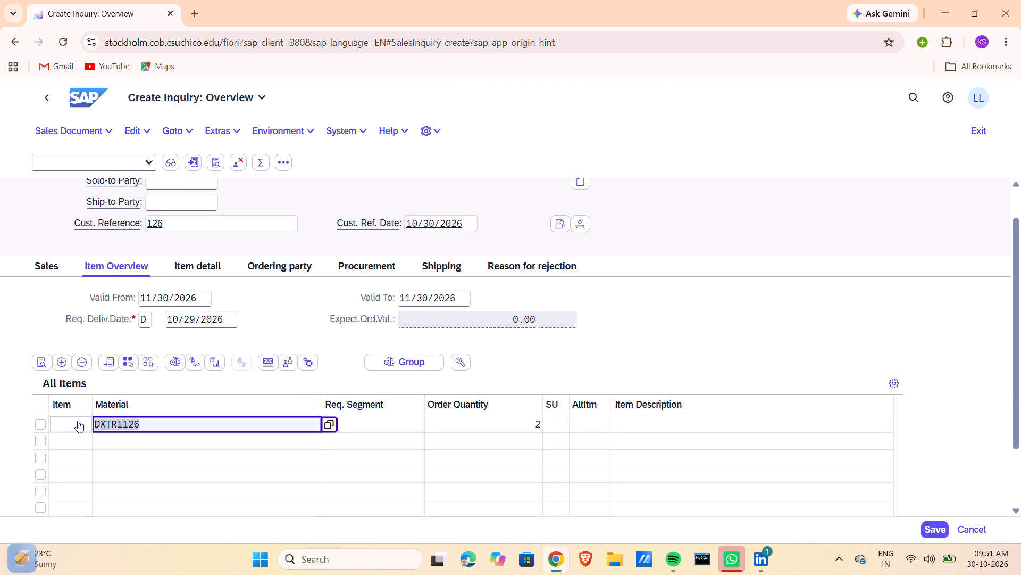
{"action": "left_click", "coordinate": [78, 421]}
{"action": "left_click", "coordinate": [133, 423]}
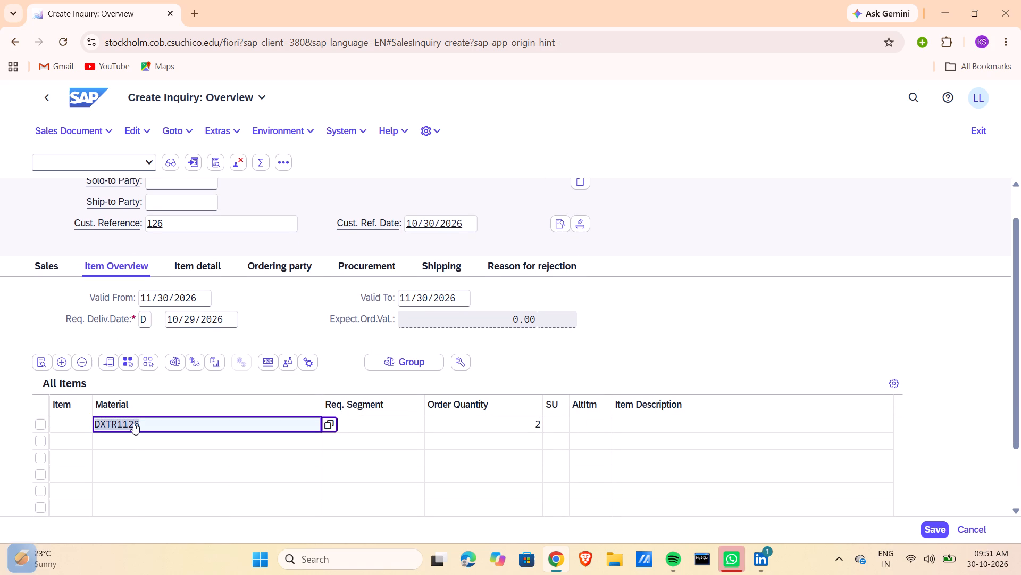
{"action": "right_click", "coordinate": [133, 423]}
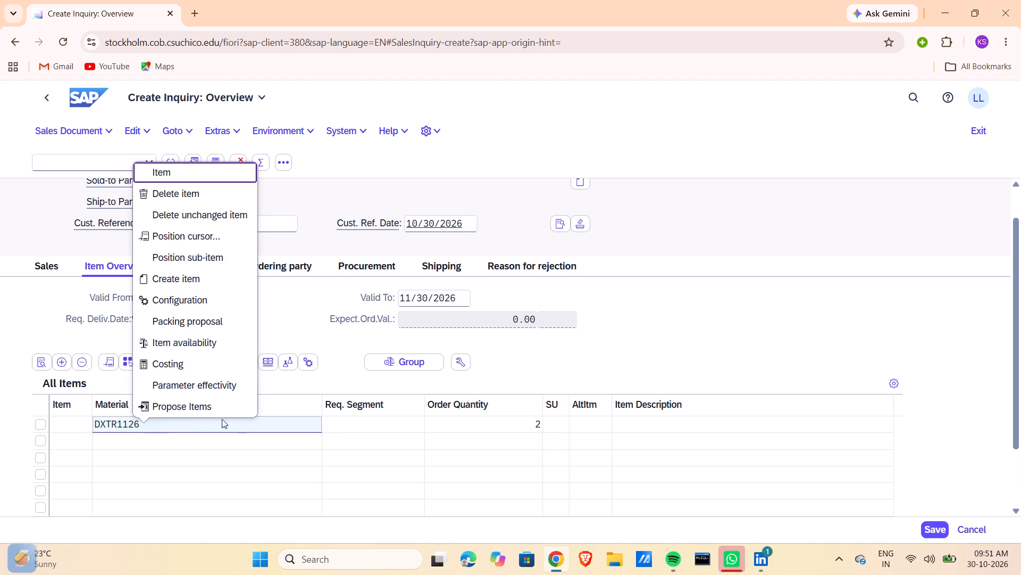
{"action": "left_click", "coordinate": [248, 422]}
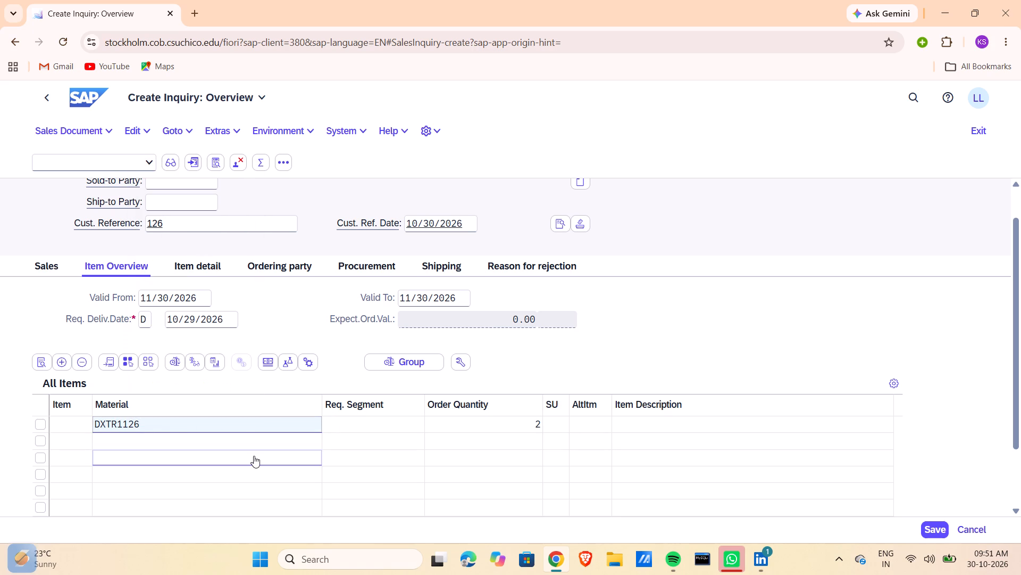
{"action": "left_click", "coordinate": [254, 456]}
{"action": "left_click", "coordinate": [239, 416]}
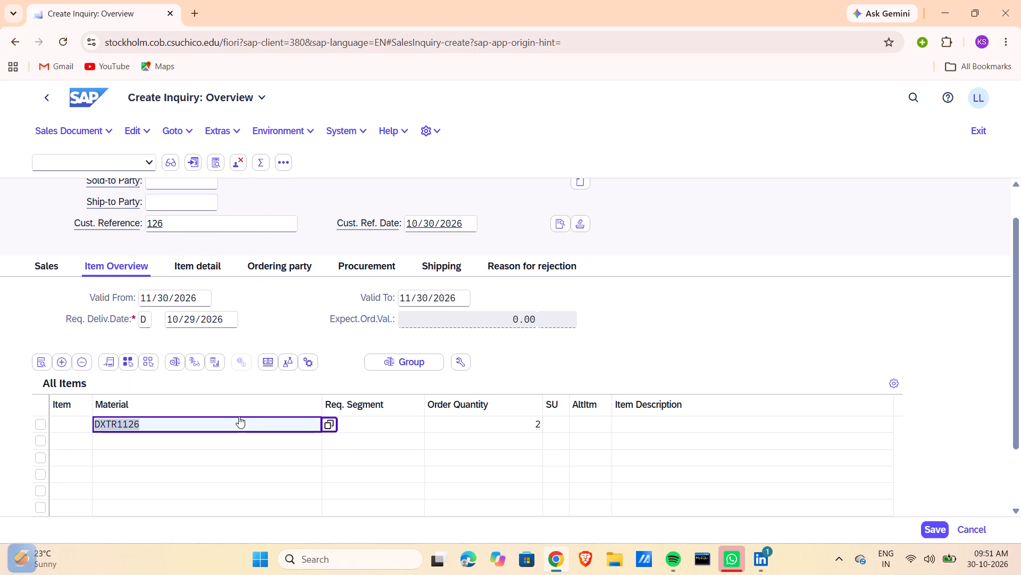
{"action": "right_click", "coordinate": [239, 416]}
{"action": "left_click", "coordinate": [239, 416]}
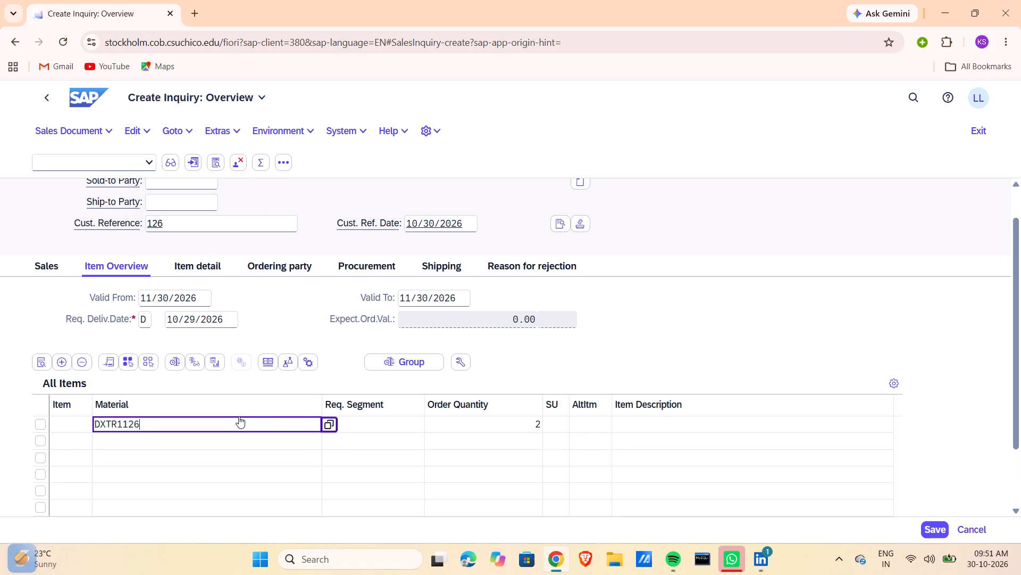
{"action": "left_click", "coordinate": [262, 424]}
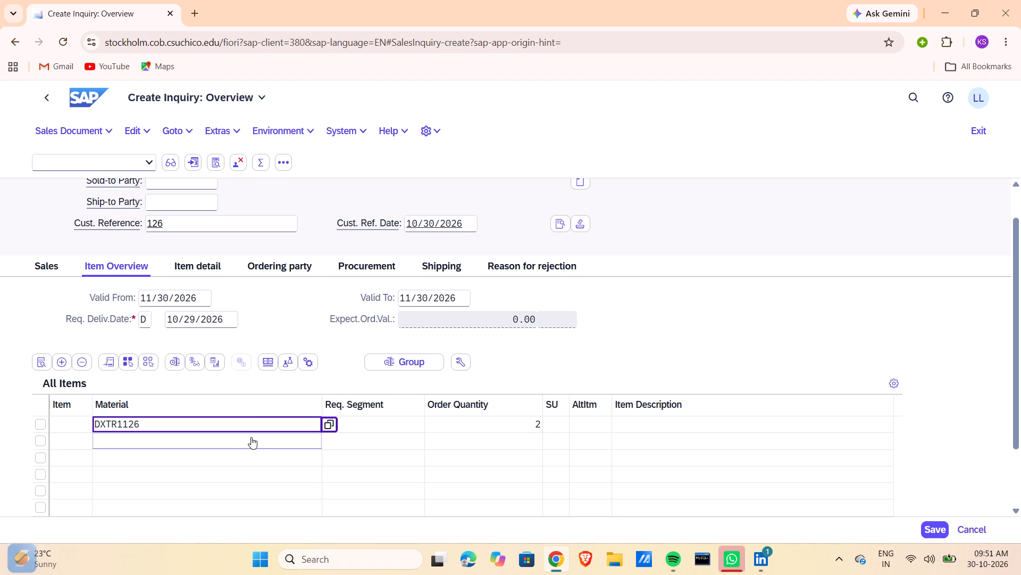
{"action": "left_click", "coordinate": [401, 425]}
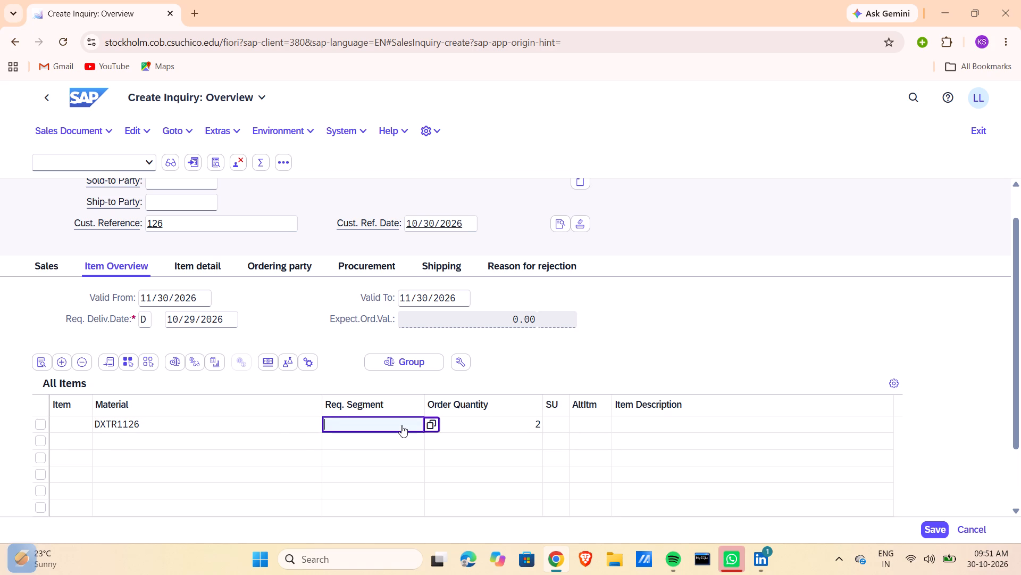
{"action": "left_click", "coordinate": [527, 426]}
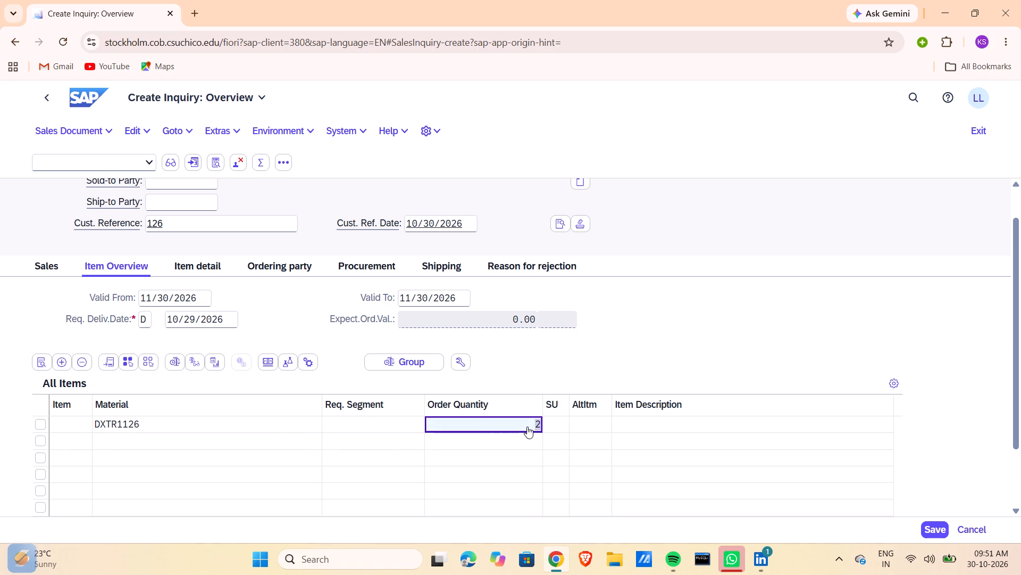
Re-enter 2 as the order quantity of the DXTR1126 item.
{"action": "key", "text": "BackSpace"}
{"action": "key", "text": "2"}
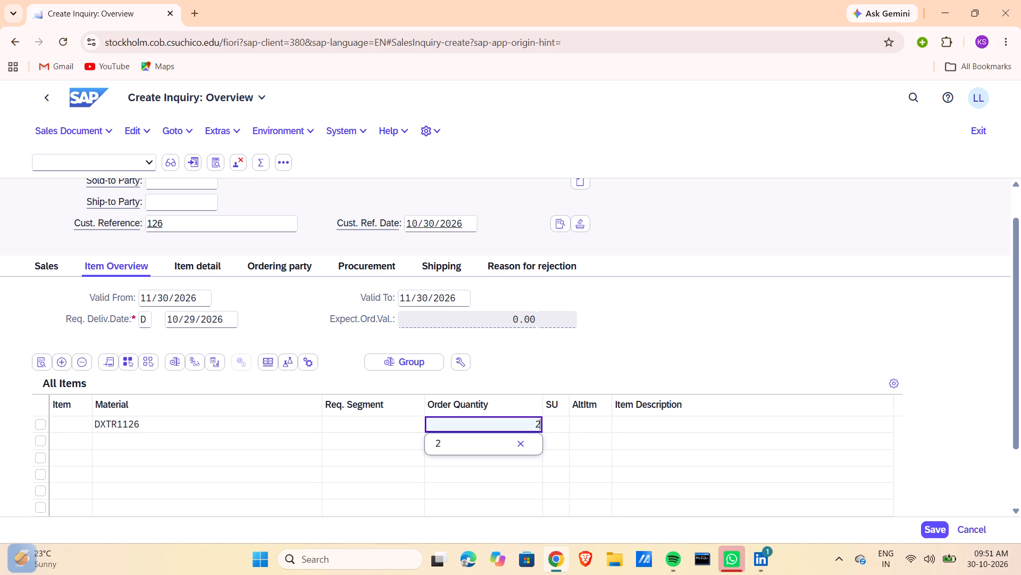
Search materials by description *bike* and number *126, and assign Professional Touring Bike (Black), PRTR1126, to the second item row.
{"action": "left_click", "coordinate": [244, 435]}
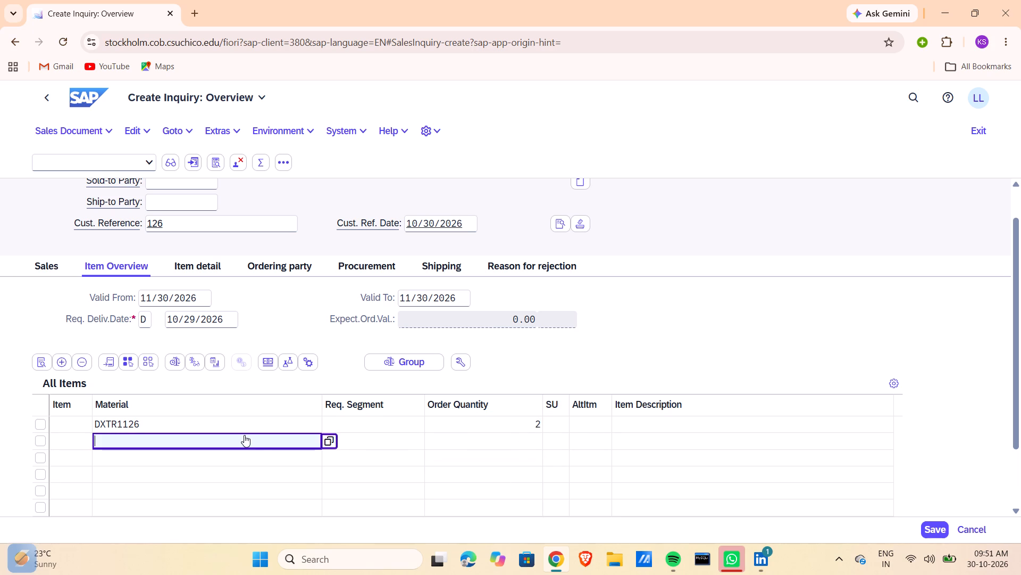
{"action": "left_click", "coordinate": [331, 440]}
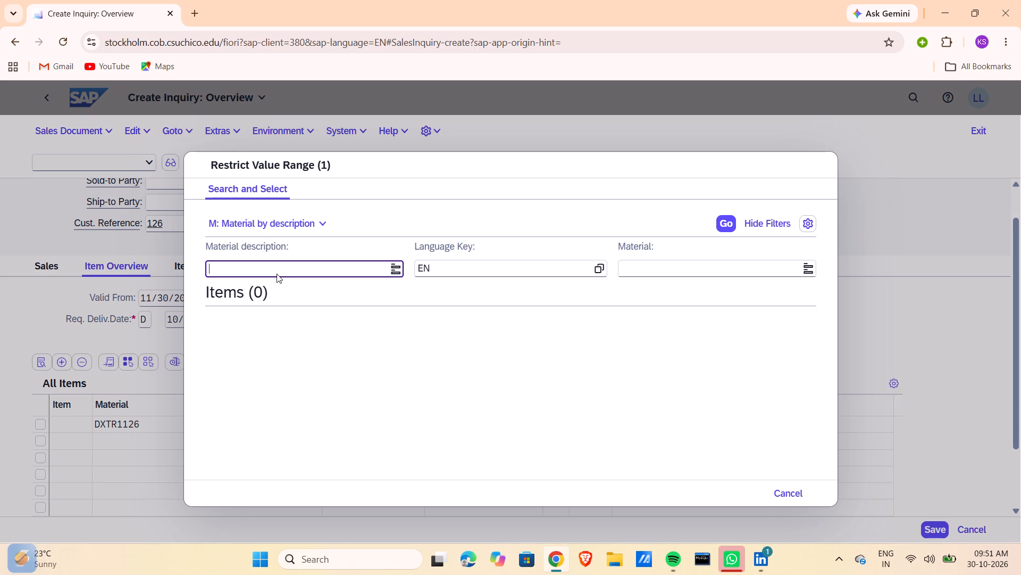
{"action": "type", "text": "*bike*"}
{"action": "left_click", "coordinate": [723, 261]}
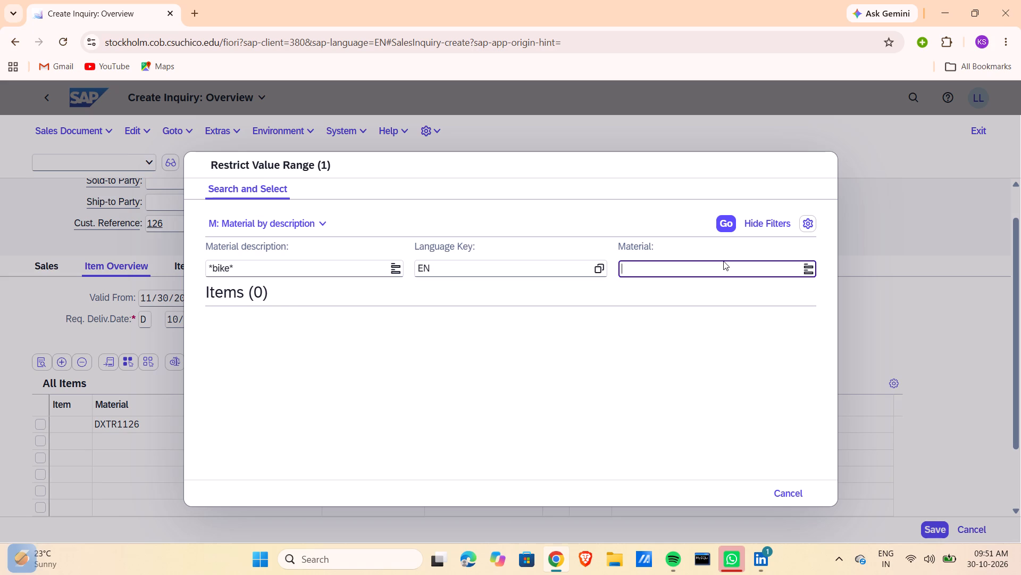
{"action": "type", "text": "*126"}
{"action": "left_click", "coordinate": [721, 219]}
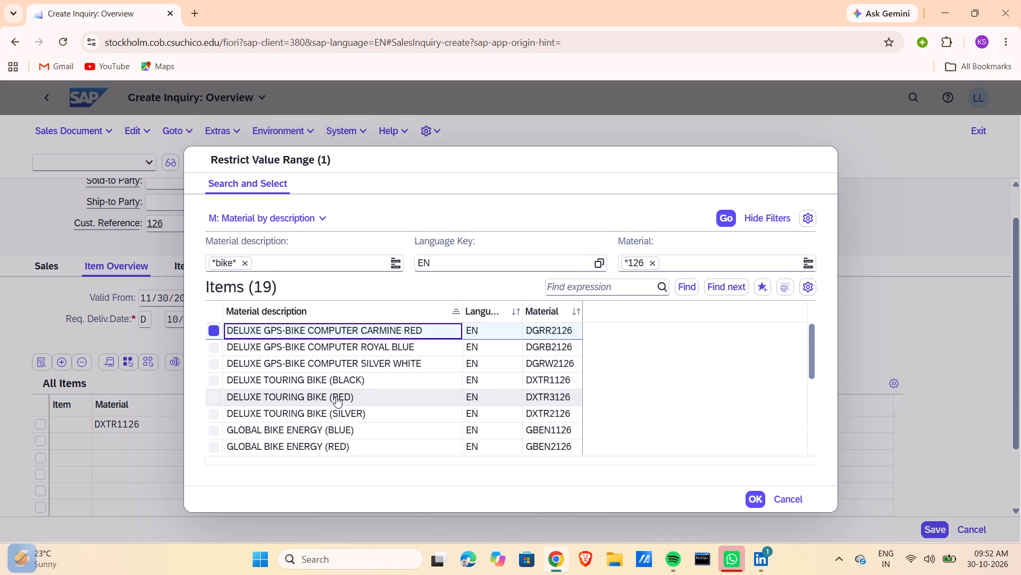
{"action": "scroll", "coordinate": [336, 396], "scroll_direction": "down", "scroll_amount": 1}
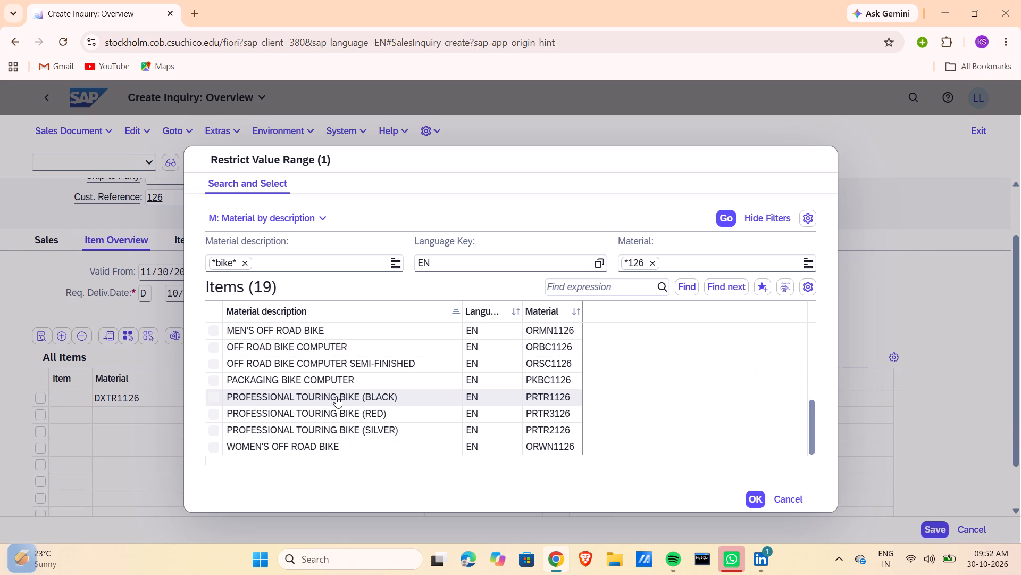
{"action": "left_click", "coordinate": [336, 396]}
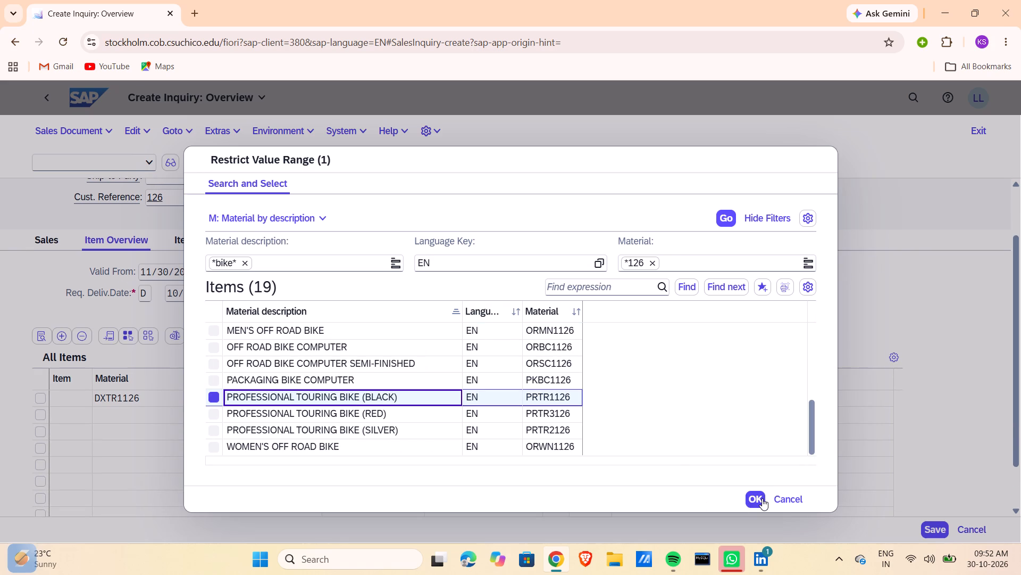
{"action": "left_click", "coordinate": [762, 498]}
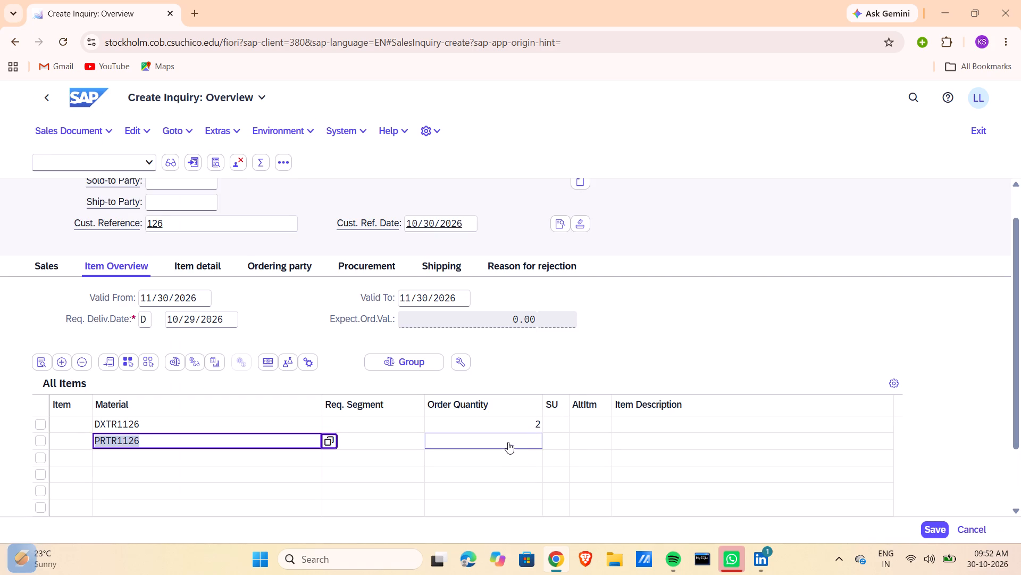
Set the order quantity of the PRTR1126 item to 2.
{"action": "left_click", "coordinate": [507, 441]}
{"action": "key", "text": "2"}
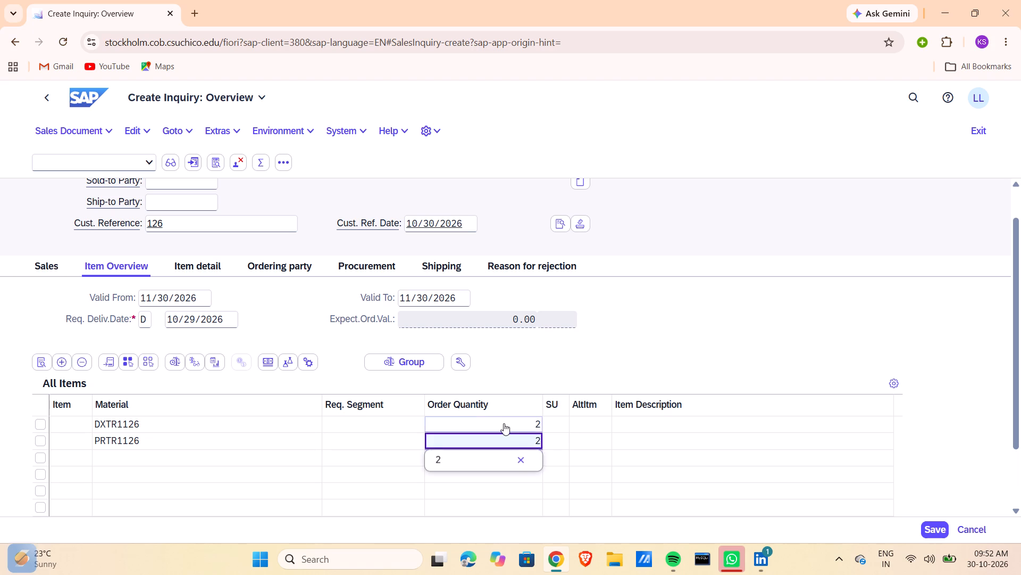
Set the order quantity of the DXTR1126 item to 5.
{"action": "left_click", "coordinate": [504, 423]}
{"action": "key", "text": "BackSpace"}
{"action": "key", "text": "5"}
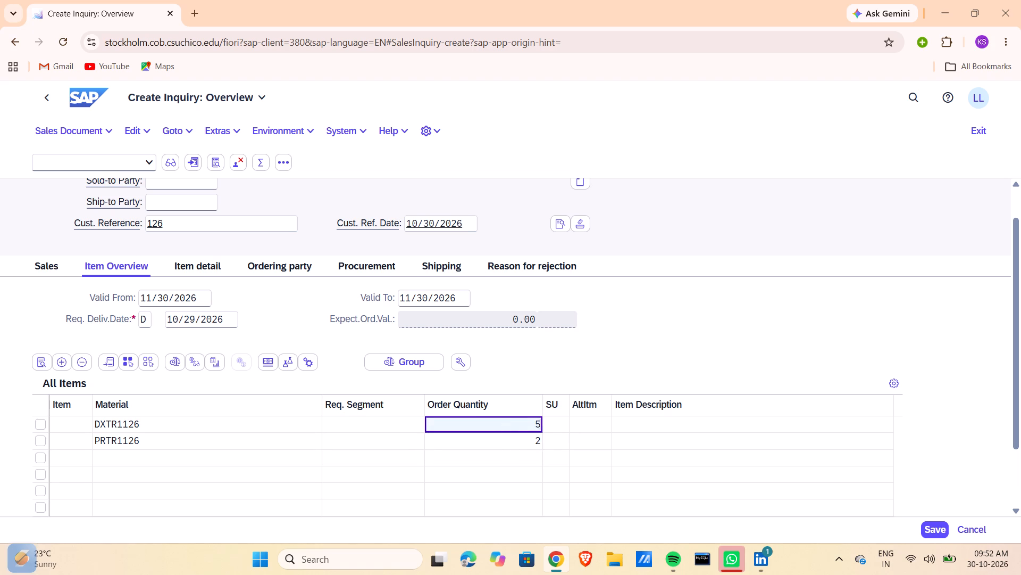
Submit the inquiry's item entries for DXTR1126 and PRTR1126 so the system processes them.
{"action": "left_click", "coordinate": [508, 445]}
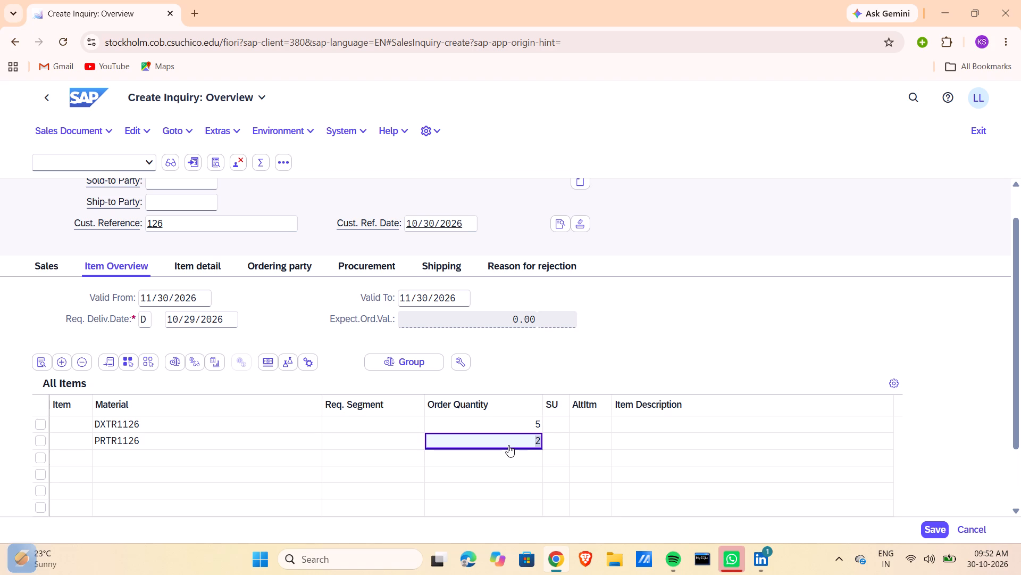
{"action": "left_click", "coordinate": [170, 425]}
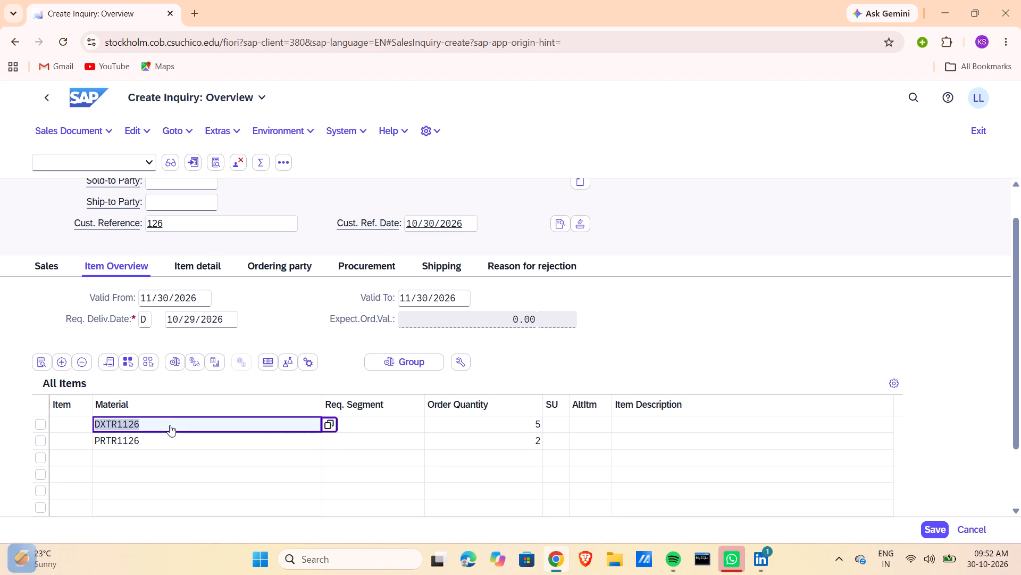
{"action": "left_click", "coordinate": [491, 434]}
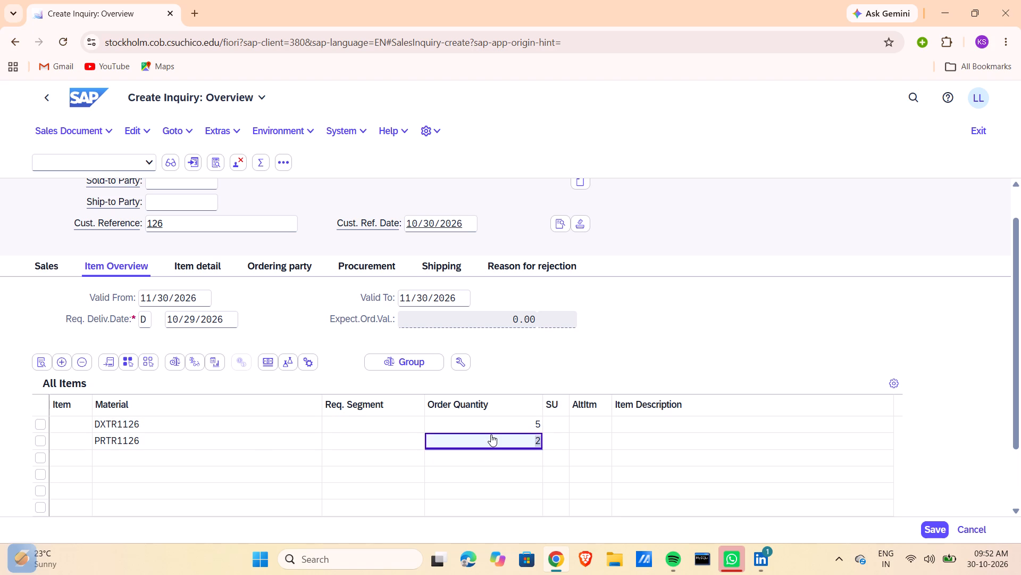
{"action": "left_click", "coordinate": [491, 434]}
{"action": "key", "text": "Right"}
{"action": "key", "text": "Return"}
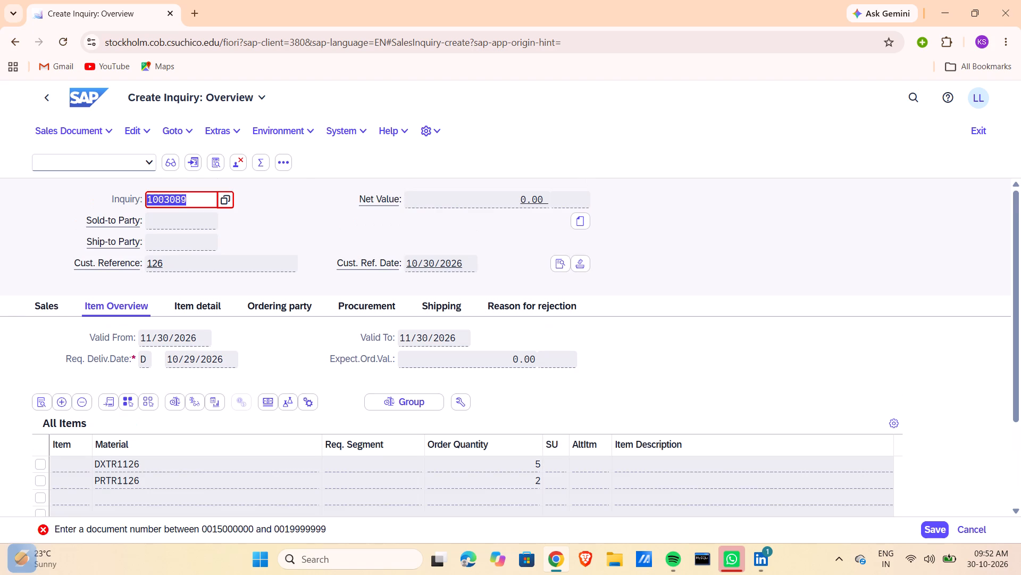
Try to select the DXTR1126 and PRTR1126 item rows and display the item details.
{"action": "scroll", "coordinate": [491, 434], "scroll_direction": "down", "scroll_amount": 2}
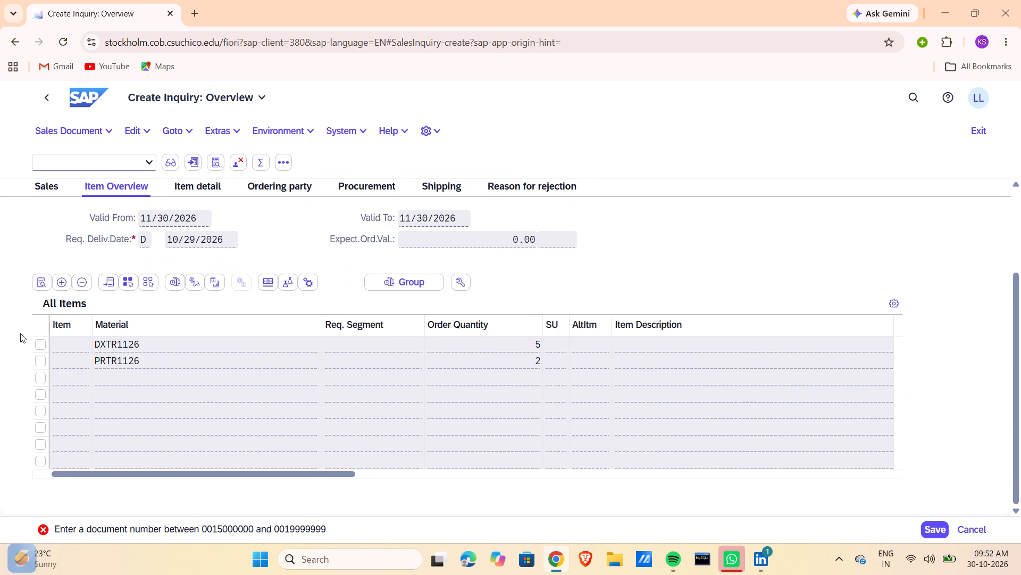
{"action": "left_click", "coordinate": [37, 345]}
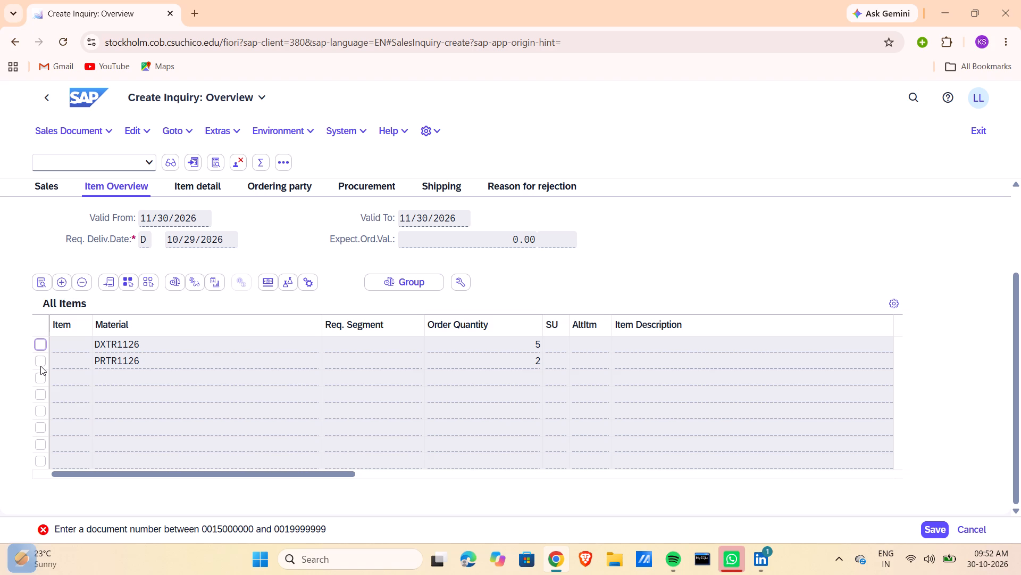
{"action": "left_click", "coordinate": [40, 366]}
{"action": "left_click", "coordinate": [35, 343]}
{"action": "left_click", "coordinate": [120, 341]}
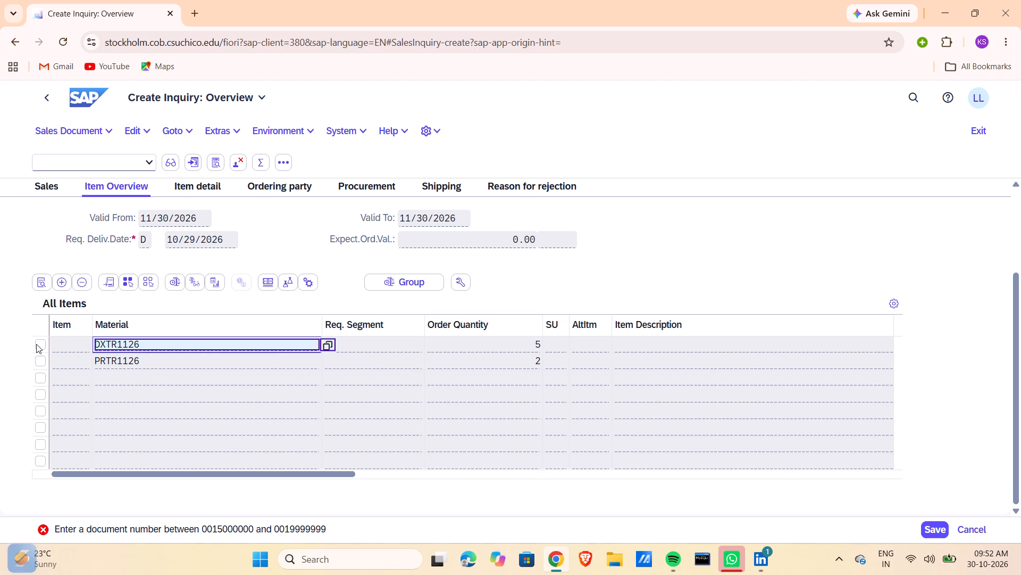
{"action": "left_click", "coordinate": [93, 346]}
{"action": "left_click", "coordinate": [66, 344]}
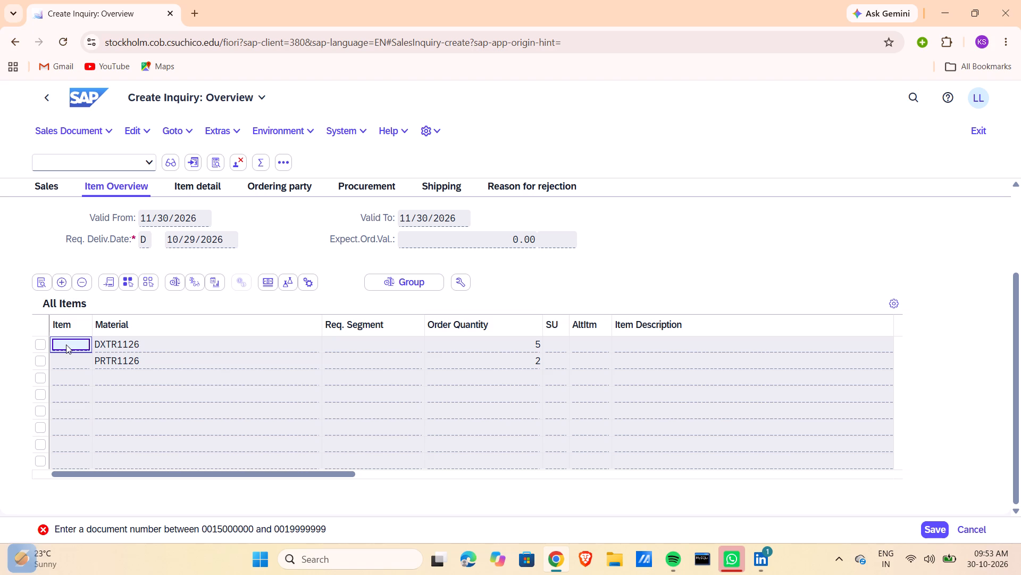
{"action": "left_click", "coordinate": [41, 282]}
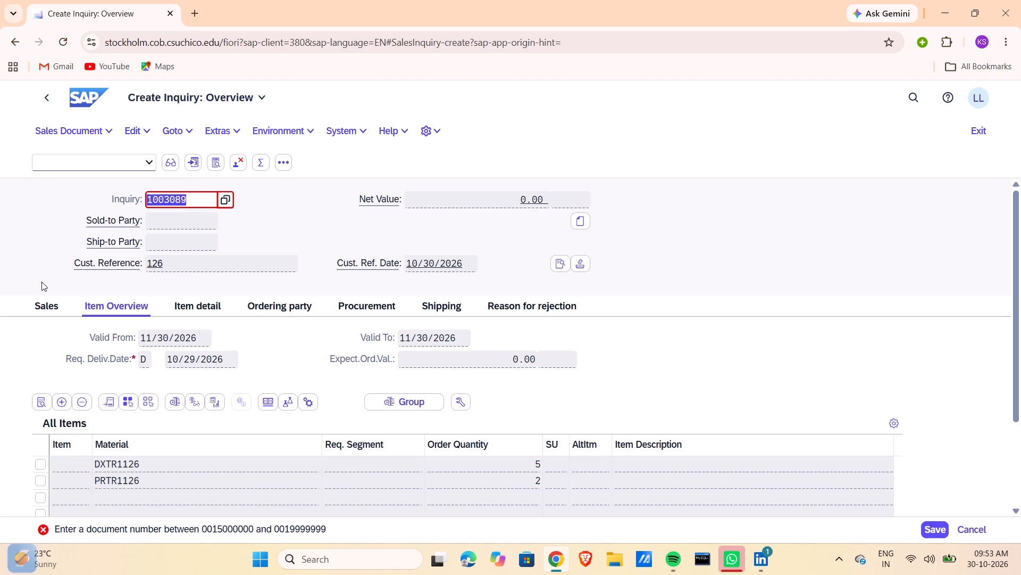
Open the inquiry number in the document header for editing.
{"action": "scroll", "coordinate": [41, 282], "scroll_direction": "down", "scroll_amount": 3}
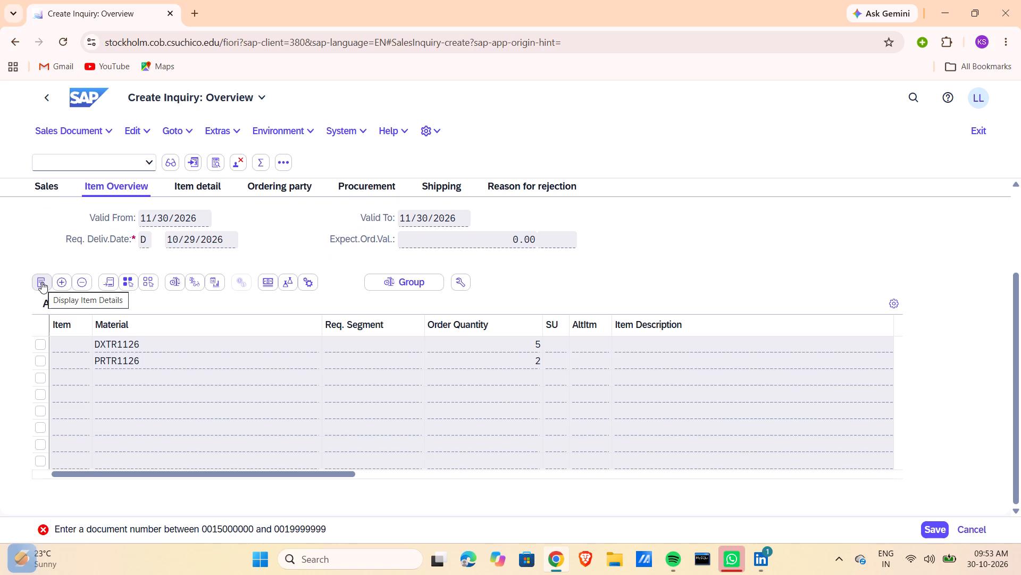
{"action": "scroll", "coordinate": [41, 282], "scroll_direction": "up", "scroll_amount": 2}
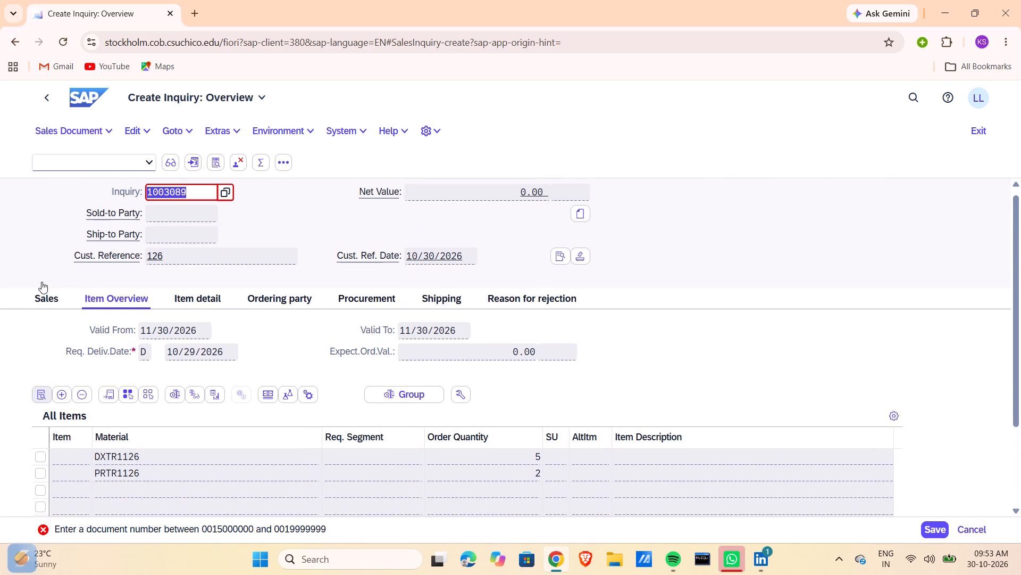
{"action": "scroll", "coordinate": [41, 282], "scroll_direction": "up", "scroll_amount": 2}
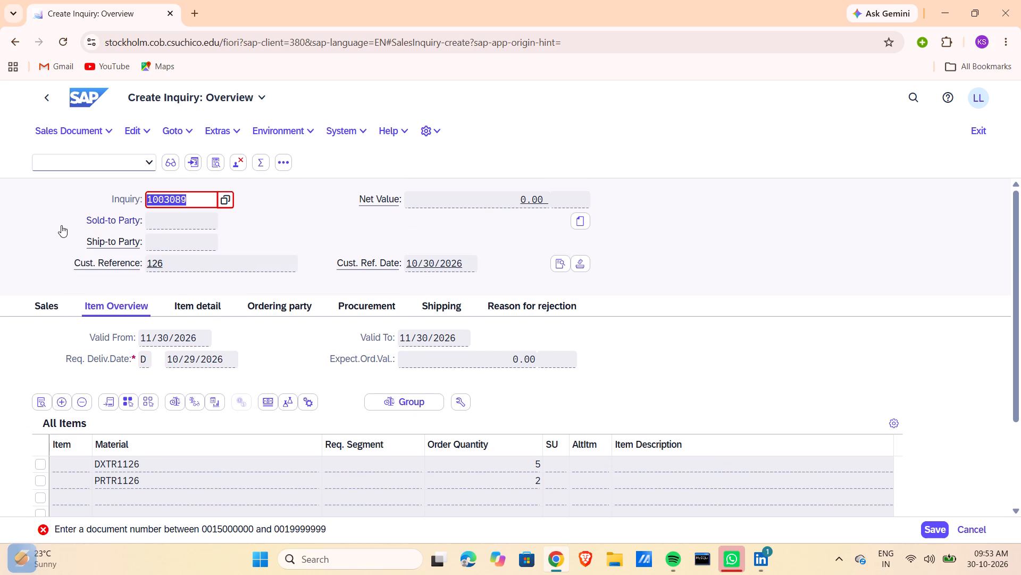
{"action": "left_click", "coordinate": [188, 198]}
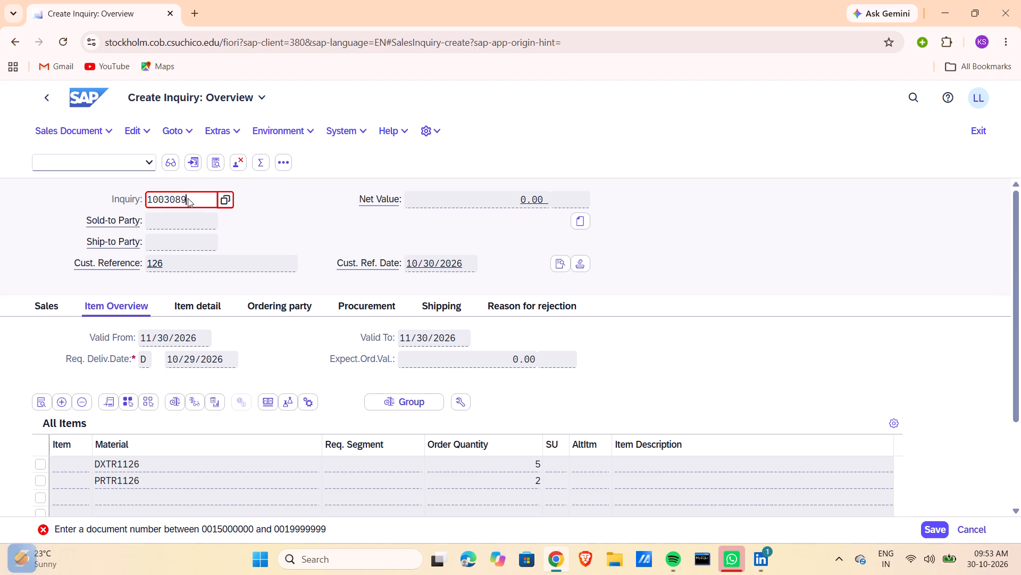
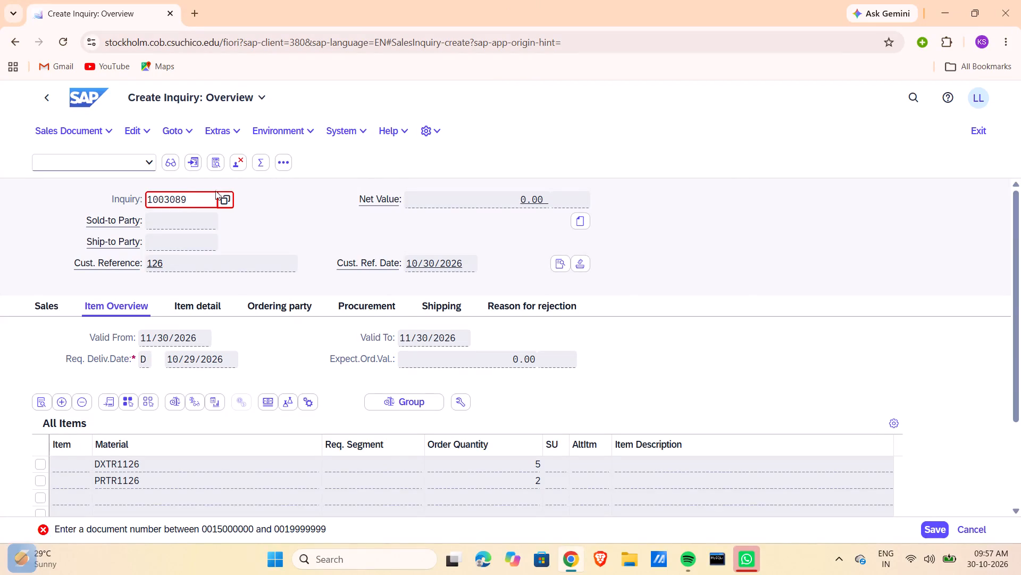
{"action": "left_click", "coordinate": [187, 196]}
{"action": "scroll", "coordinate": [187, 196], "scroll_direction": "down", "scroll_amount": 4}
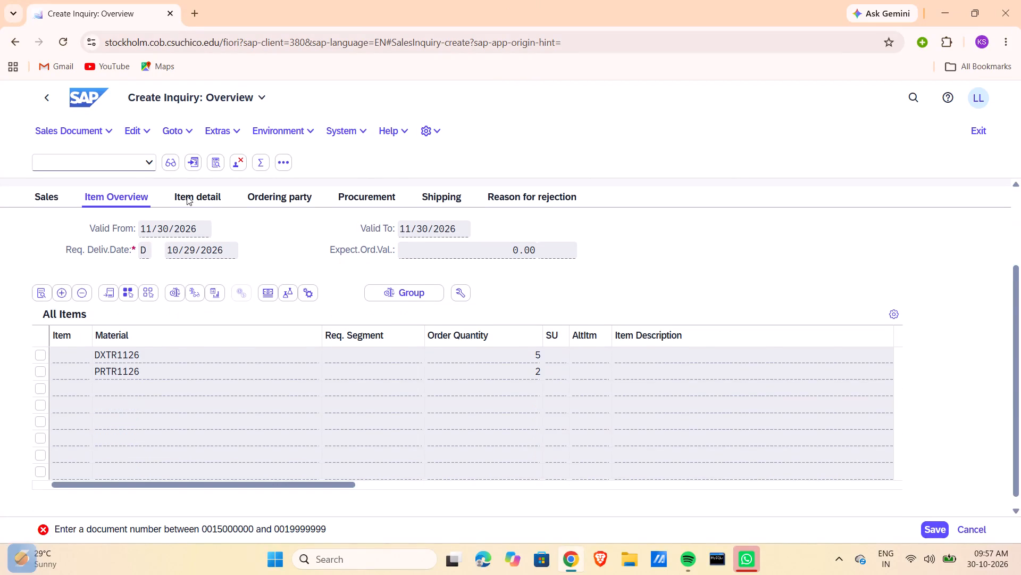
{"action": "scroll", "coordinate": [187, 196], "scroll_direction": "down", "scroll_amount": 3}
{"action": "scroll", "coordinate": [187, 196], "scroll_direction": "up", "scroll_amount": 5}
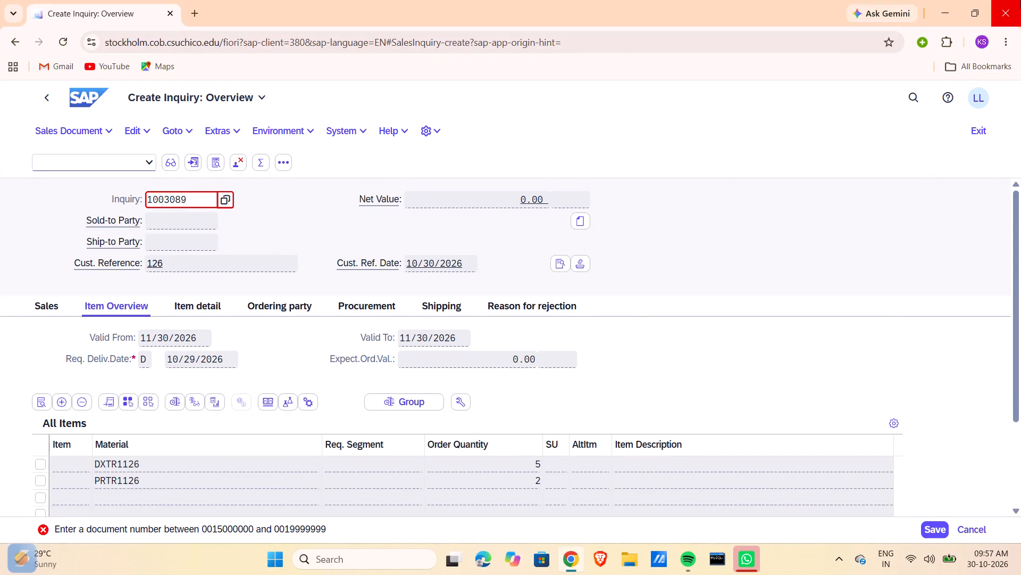
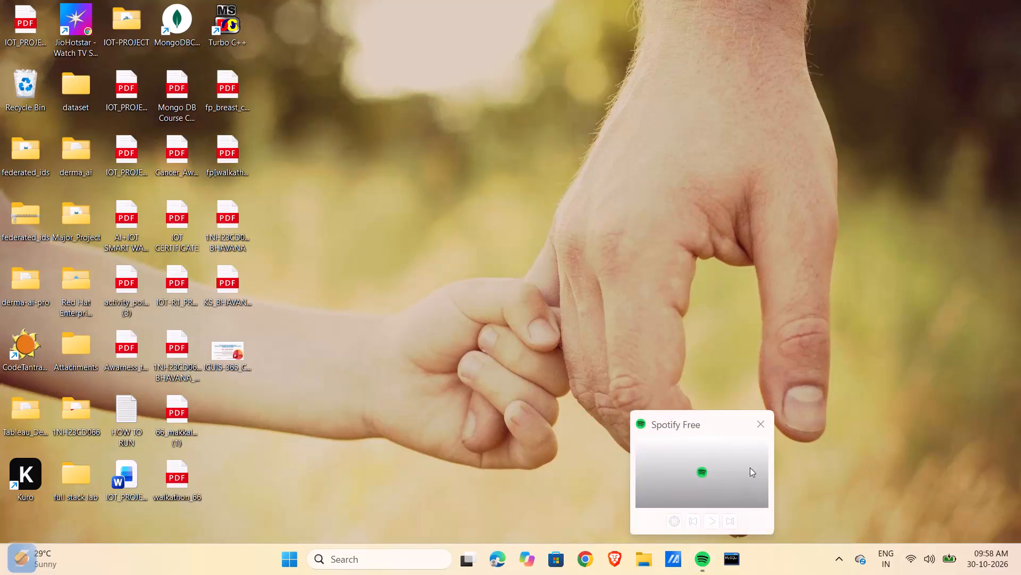
Close the Spotify Free window.
{"action": "left_click", "coordinate": [757, 426]}
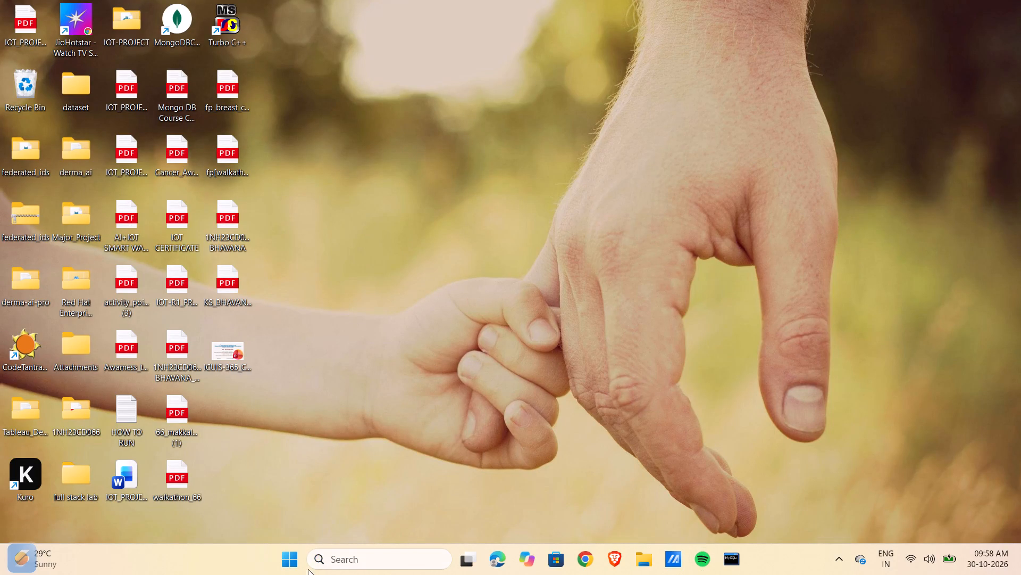
Open the computer's power options.
{"action": "left_click", "coordinate": [297, 570]}
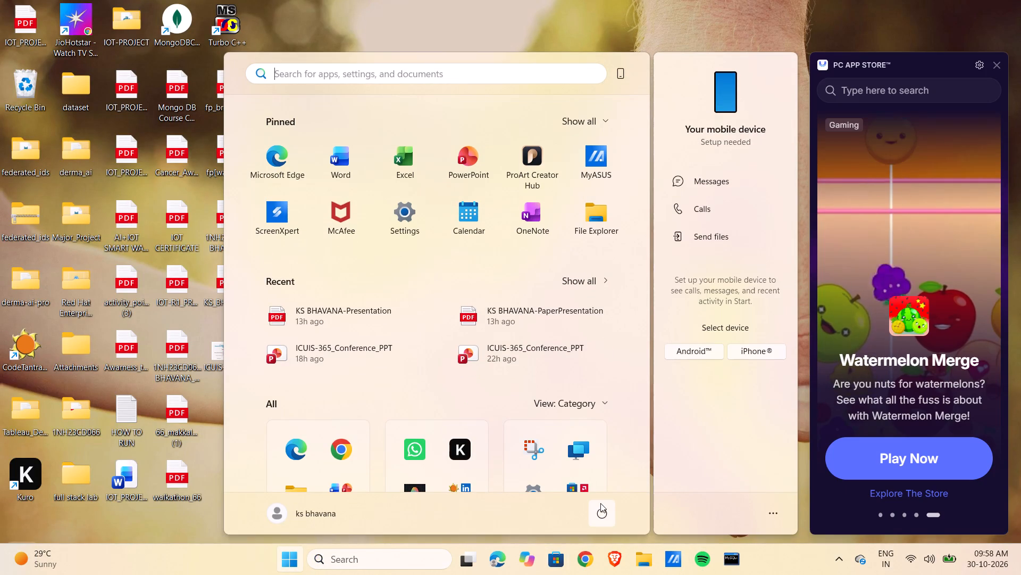
{"action": "left_click", "coordinate": [600, 503]}
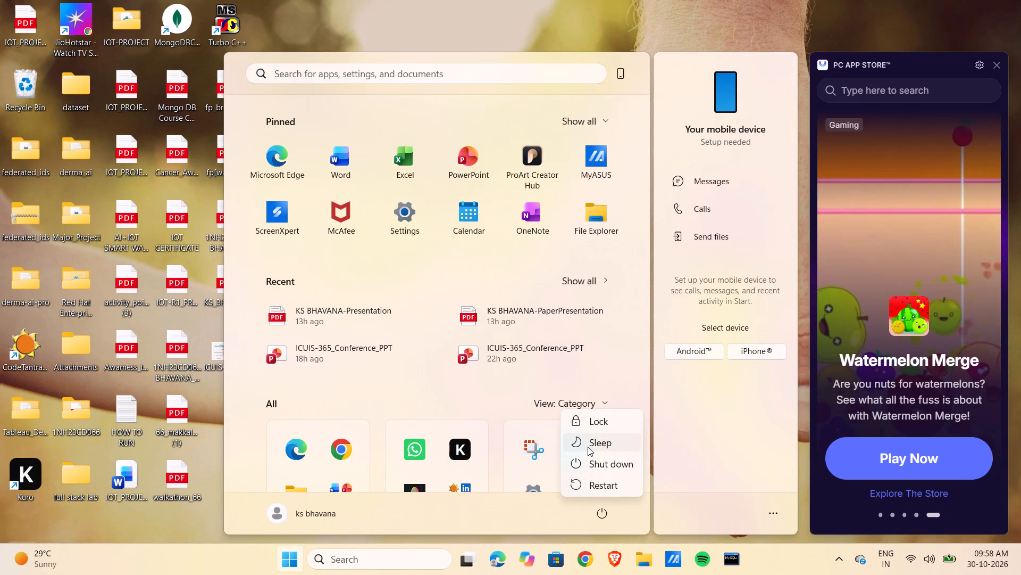